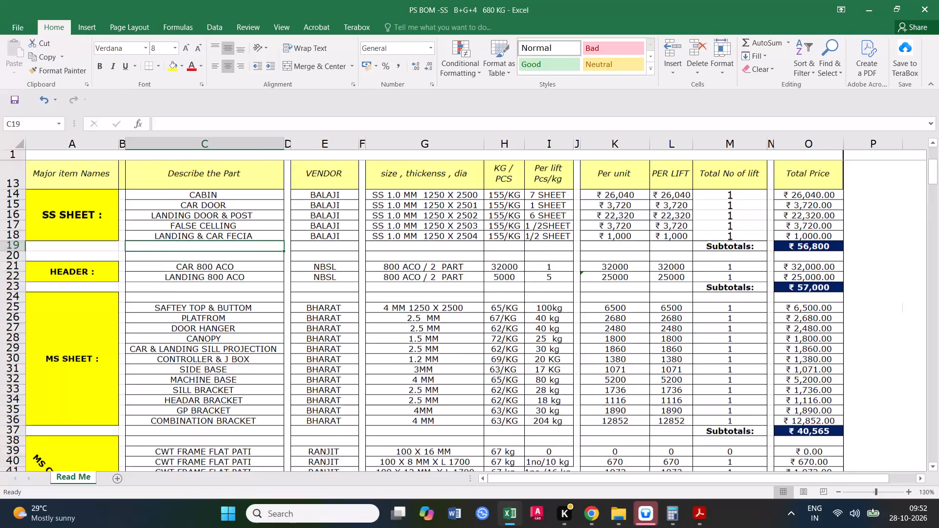
Review the bill of materials from the SS SHEET items down to the ALL Totals row and the electrical items.
{"action": "scroll", "coordinate": [628, 271], "scroll_direction": "down", "scroll_amount": 5}
{"action": "scroll", "coordinate": [651, 342], "scroll_direction": "down", "scroll_amount": 5}
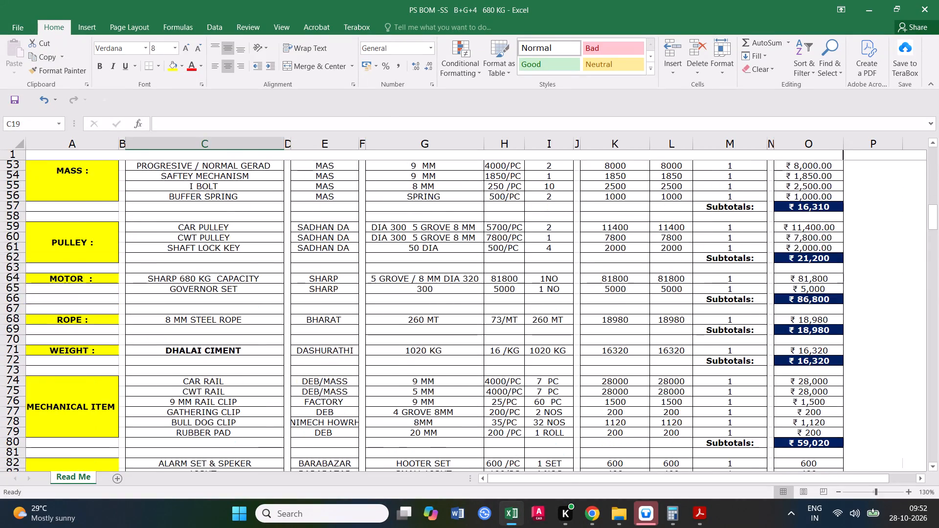
{"action": "scroll", "coordinate": [657, 349], "scroll_direction": "down", "scroll_amount": 11}
{"action": "scroll", "coordinate": [659, 350], "scroll_direction": "down", "scroll_amount": 12}
{"action": "scroll", "coordinate": [660, 352], "scroll_direction": "up", "scroll_amount": 1}
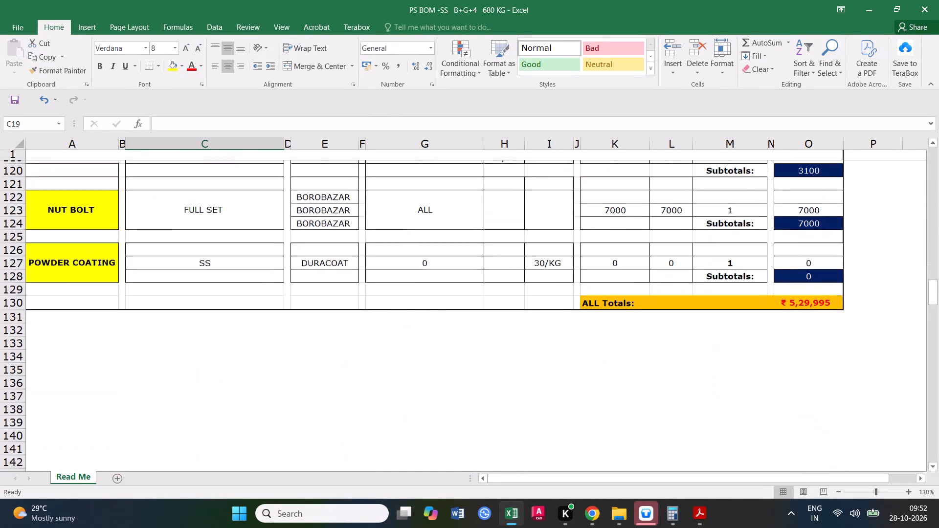
{"action": "scroll", "coordinate": [698, 352], "scroll_direction": "up", "scroll_amount": 4}
{"action": "scroll", "coordinate": [602, 284], "scroll_direction": "down", "scroll_amount": 1}
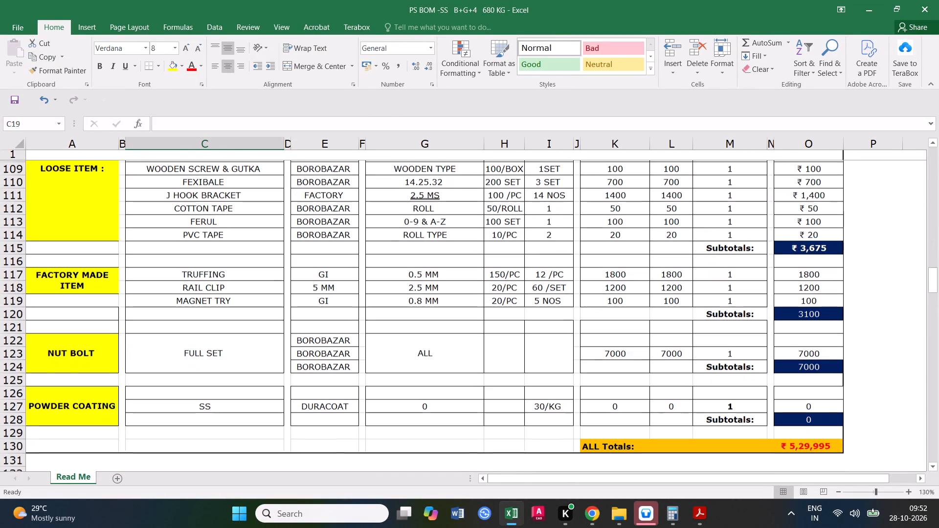
{"action": "scroll", "coordinate": [762, 280], "scroll_direction": "up", "scroll_amount": 7}
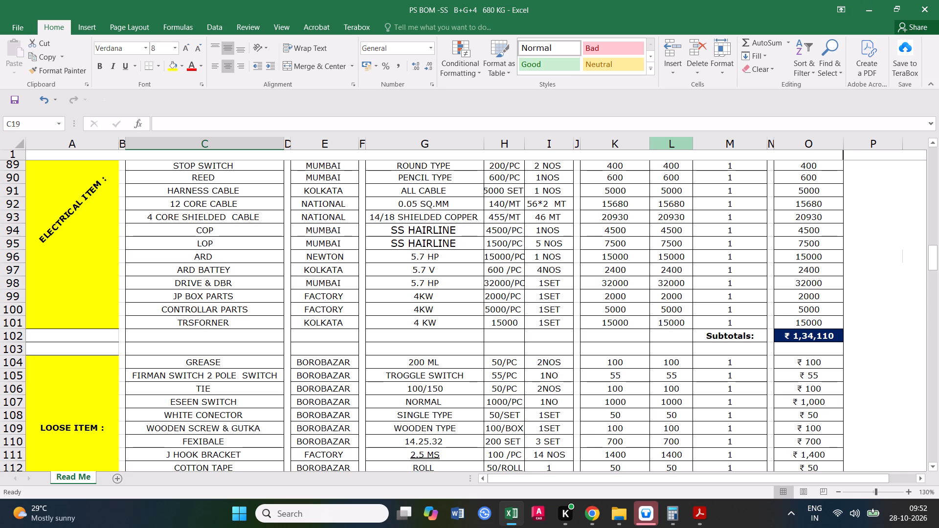
Switch to the Calculator and subtract 1640071 from 2500000.
{"action": "key", "text": "1"}
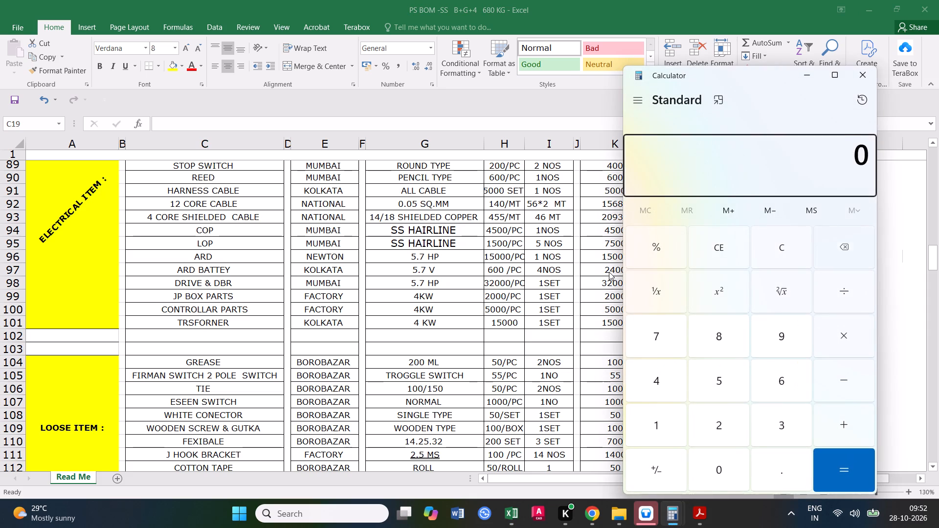
{"action": "key", "text": "BackSpace"}
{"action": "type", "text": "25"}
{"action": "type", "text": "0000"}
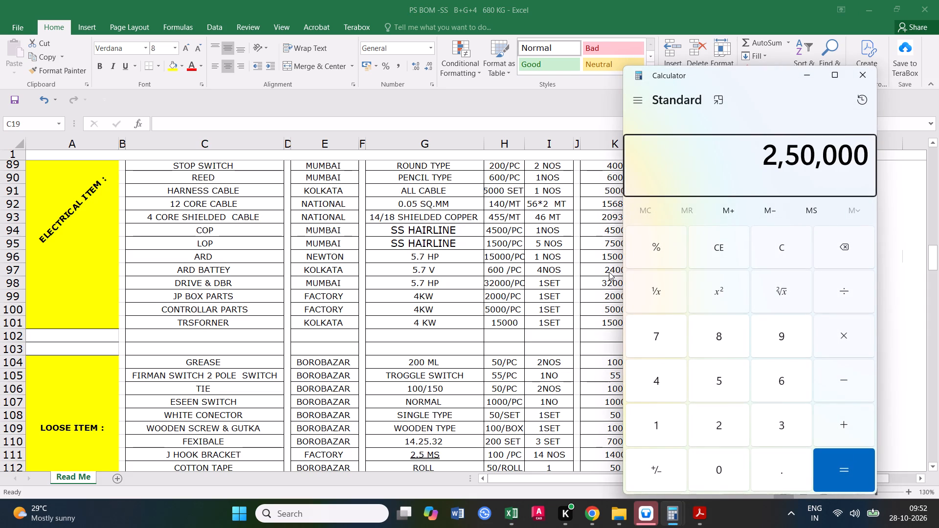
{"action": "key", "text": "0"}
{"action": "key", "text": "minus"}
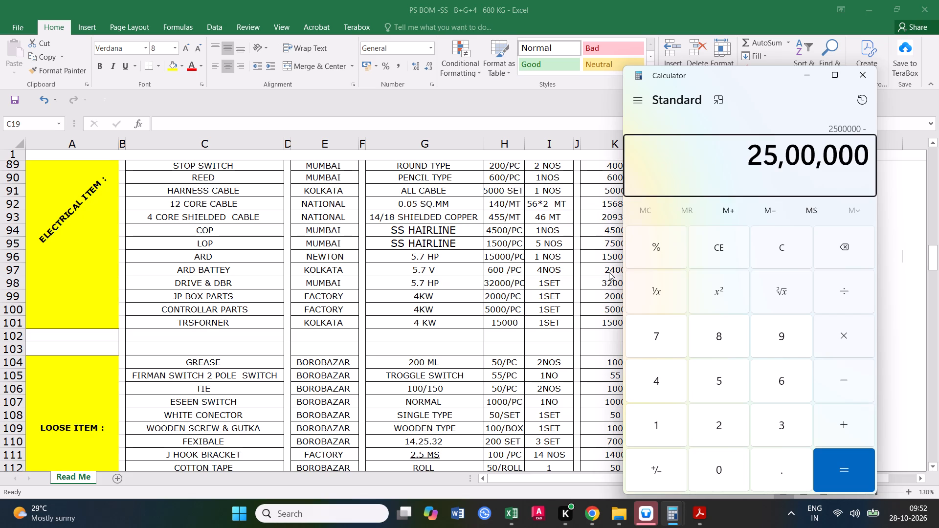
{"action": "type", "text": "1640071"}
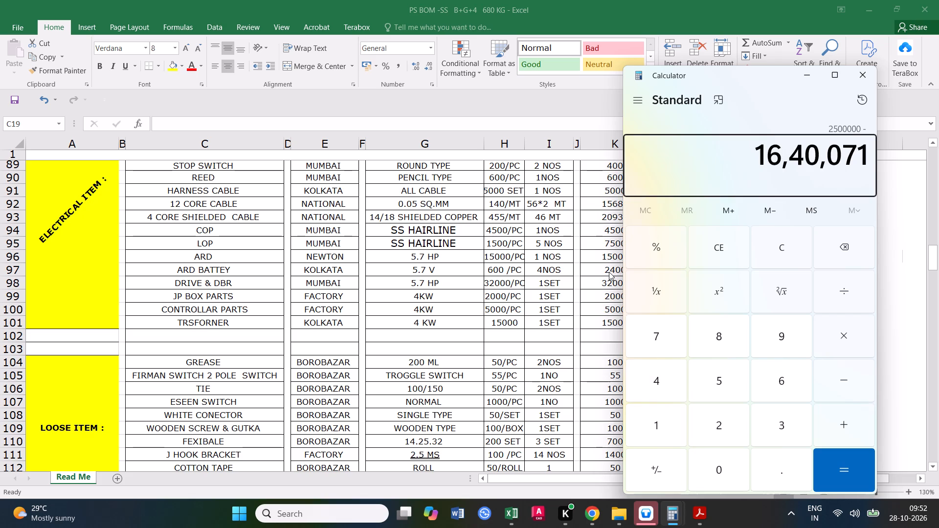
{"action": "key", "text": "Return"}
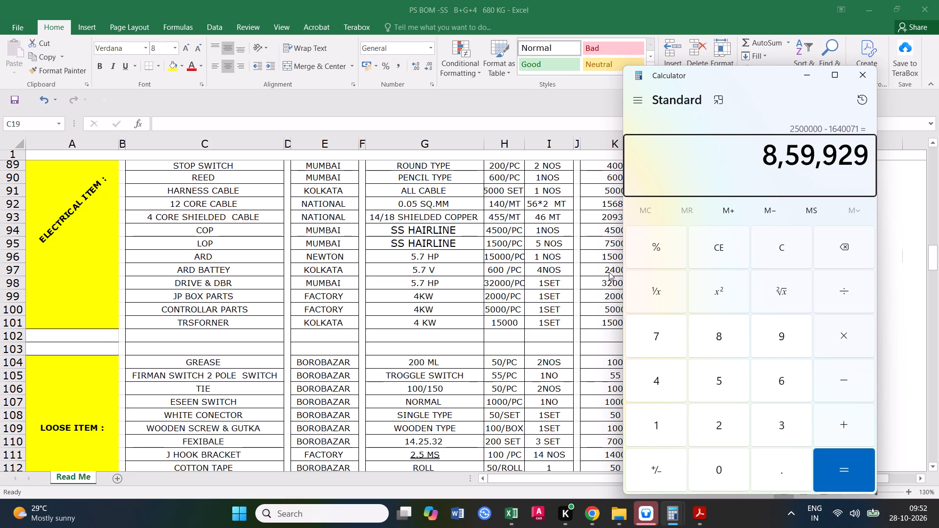
Clear the calculation, work out an 18% addition on 2500000, and close the Calculator.
{"action": "left_click", "coordinate": [773, 242]}
{"action": "left_click", "coordinate": [773, 242]}
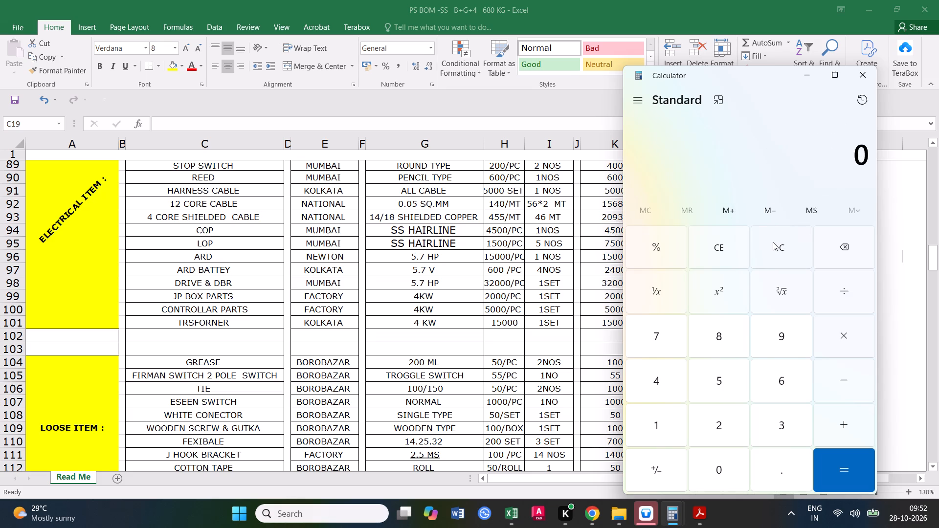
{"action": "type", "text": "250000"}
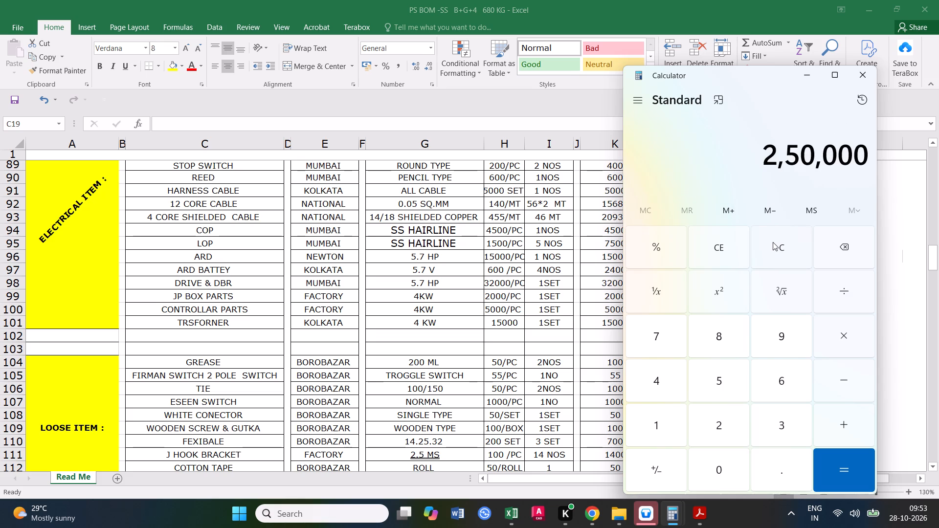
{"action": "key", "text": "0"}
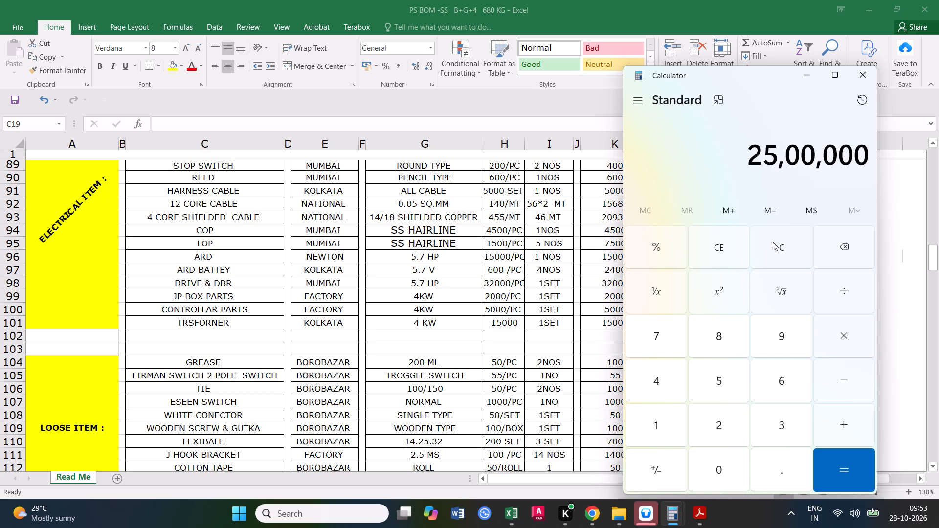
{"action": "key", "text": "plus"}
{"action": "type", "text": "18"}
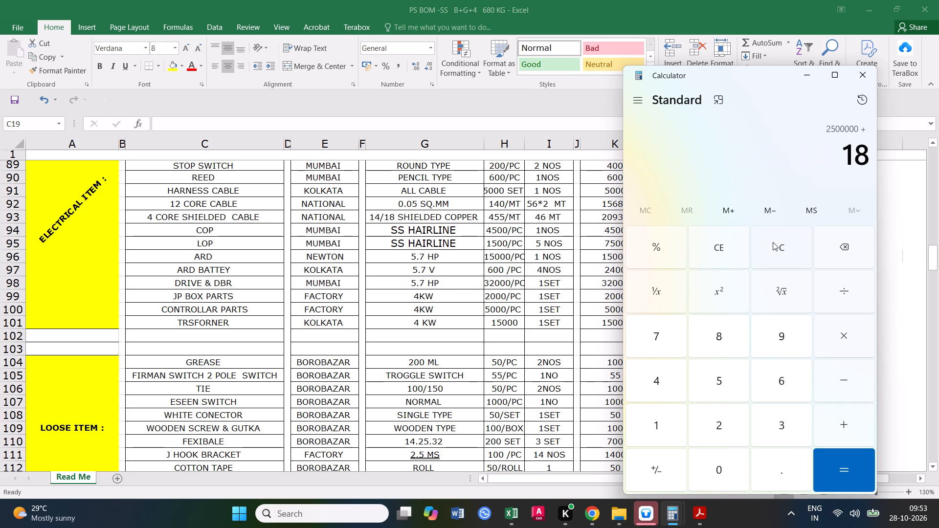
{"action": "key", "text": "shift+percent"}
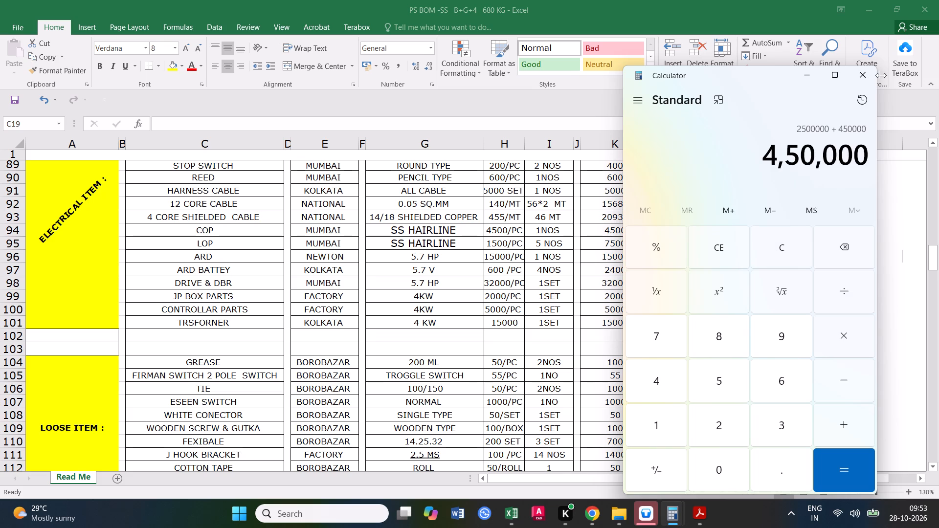
{"action": "left_click", "coordinate": [866, 74]}
Check the bill of materials header: job title, passenger capacity, material, date and total lift entries.
{"action": "scroll", "coordinate": [540, 279], "scroll_direction": "down", "scroll_amount": 1}
{"action": "scroll", "coordinate": [532, 274], "scroll_direction": "up", "scroll_amount": 16}
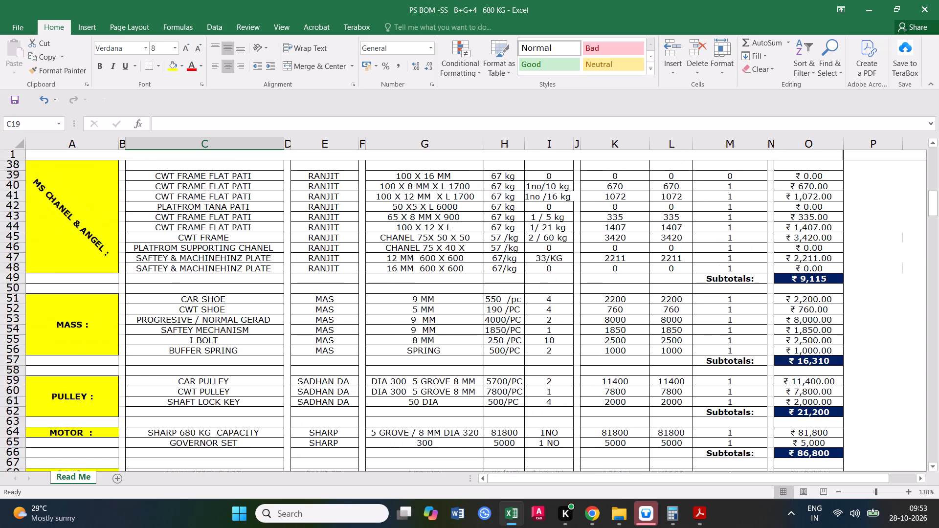
{"action": "scroll", "coordinate": [508, 259], "scroll_direction": "up", "scroll_amount": 17}
{"action": "left_click", "coordinate": [407, 219]}
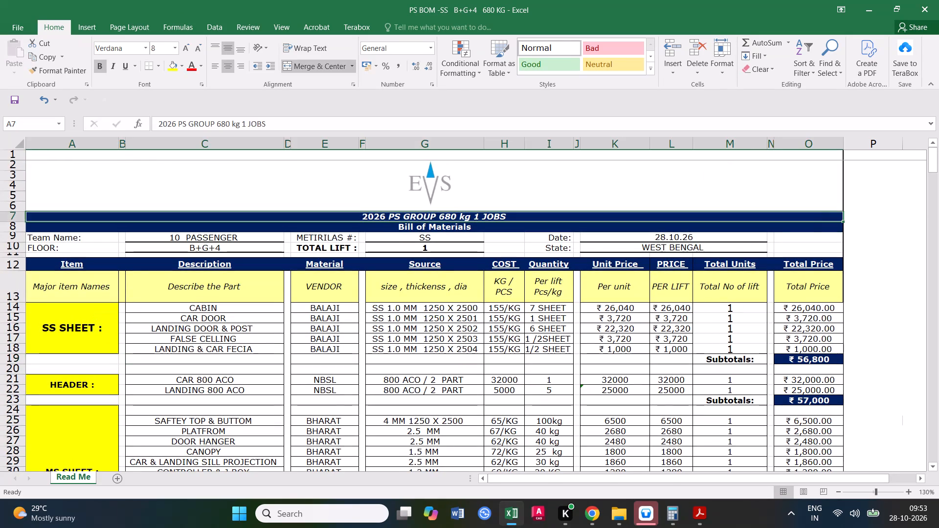
{"action": "left_click", "coordinate": [450, 226]}
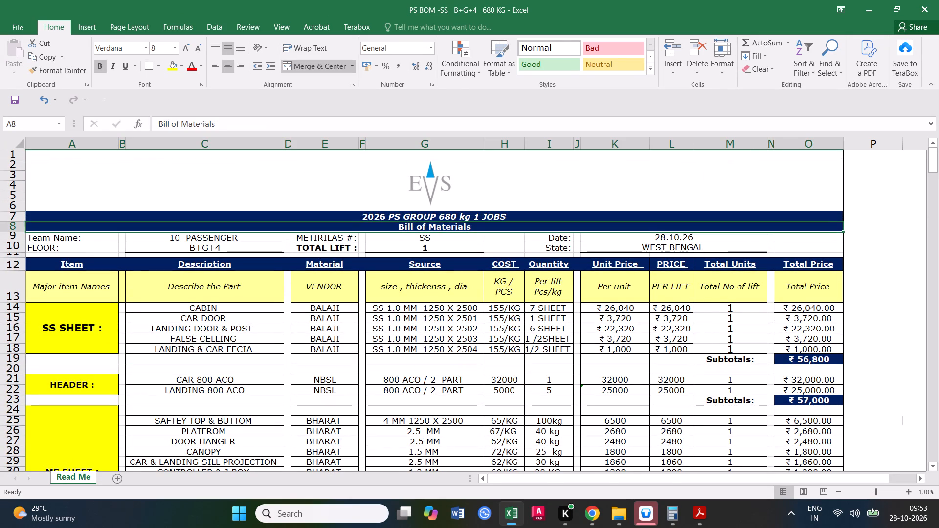
{"action": "left_click", "coordinate": [235, 239]}
{"action": "left_click", "coordinate": [422, 242]}
{"action": "left_click", "coordinate": [675, 239]}
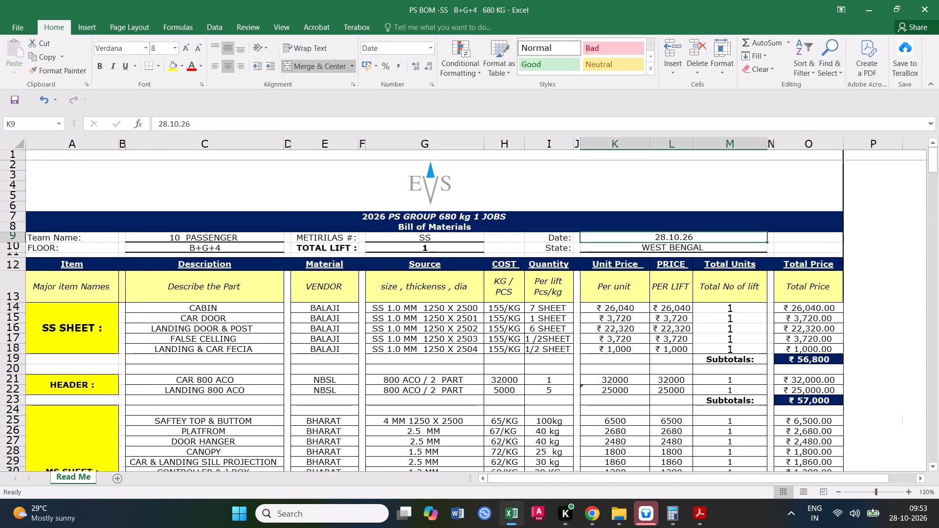
{"action": "left_click", "coordinate": [410, 246]}
Examine the part rows from CABIN through POWDER COATING, including the section subtotals and the ALL Totals row.
{"action": "scroll", "coordinate": [336, 258], "scroll_direction": "down", "scroll_amount": 2}
{"action": "left_click", "coordinate": [229, 245]}
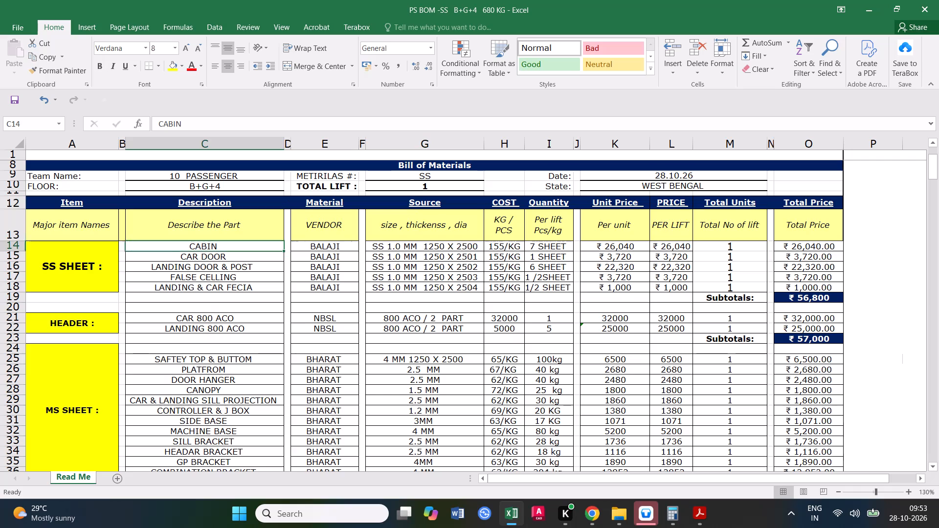
{"action": "scroll", "coordinate": [305, 241], "scroll_direction": "down", "scroll_amount": 2}
{"action": "scroll", "coordinate": [310, 239], "scroll_direction": "up", "scroll_amount": 1}
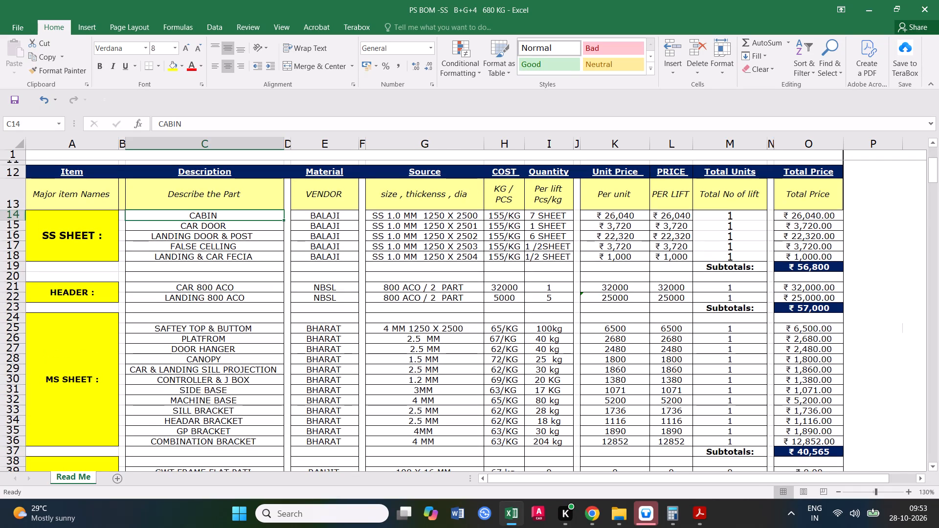
{"action": "left_click", "coordinate": [12, 217]}
{"action": "scroll", "coordinate": [391, 284], "scroll_direction": "down", "scroll_amount": 19}
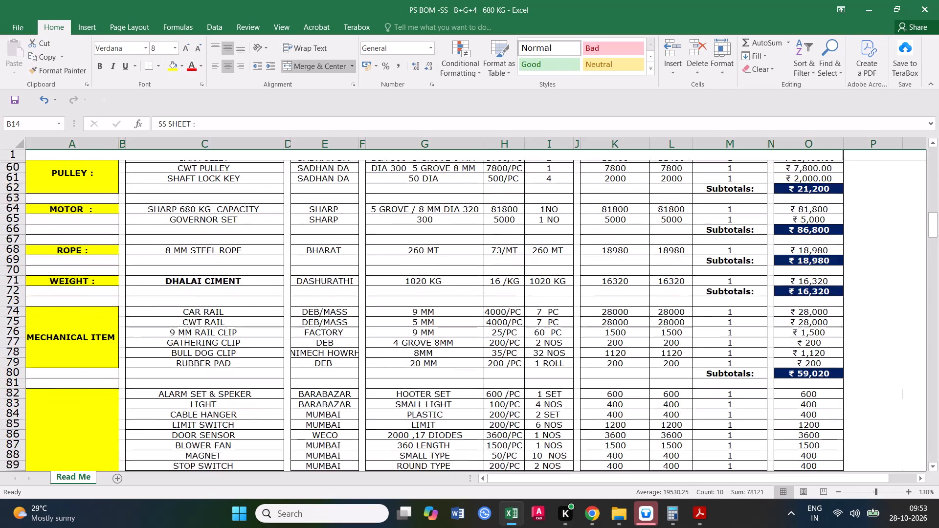
{"action": "scroll", "coordinate": [391, 284], "scroll_direction": "down", "scroll_amount": 16}
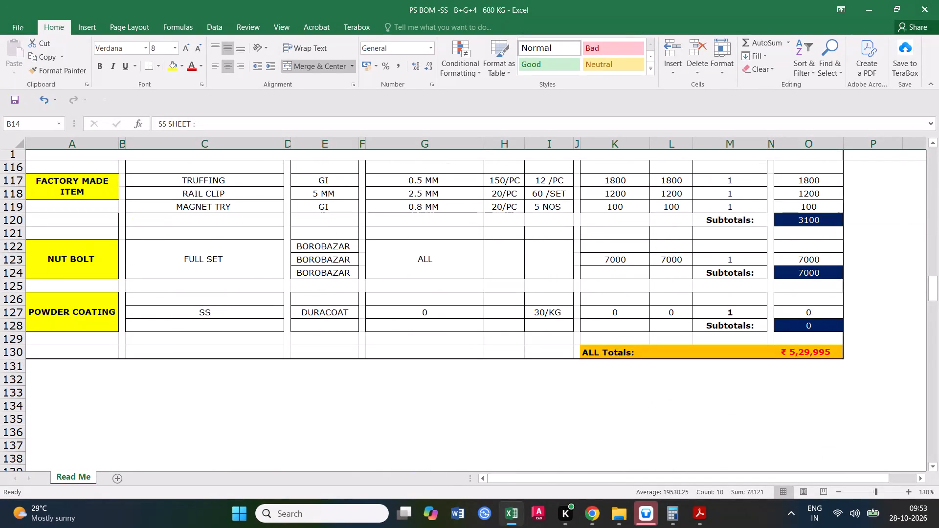
{"action": "scroll", "coordinate": [235, 334], "scroll_direction": "up", "scroll_amount": 1}
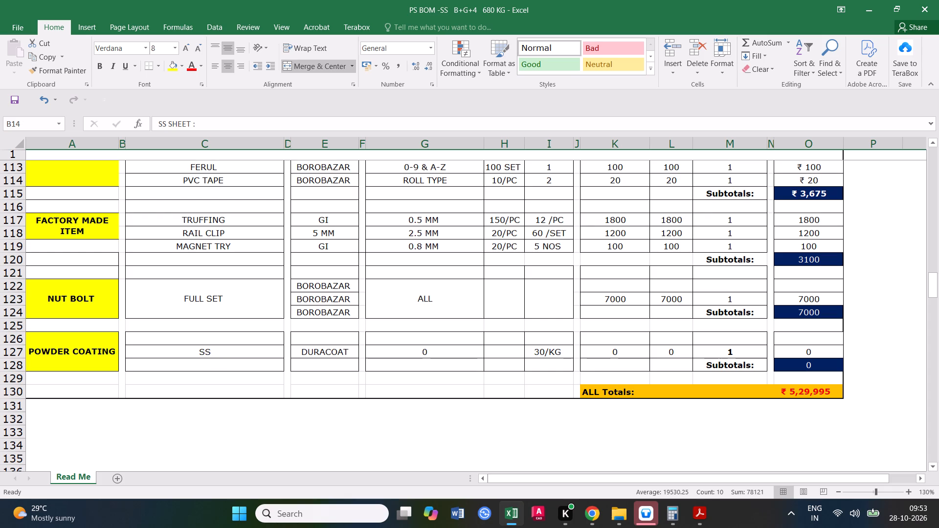
{"action": "scroll", "coordinate": [273, 356], "scroll_direction": "up", "scroll_amount": 1}
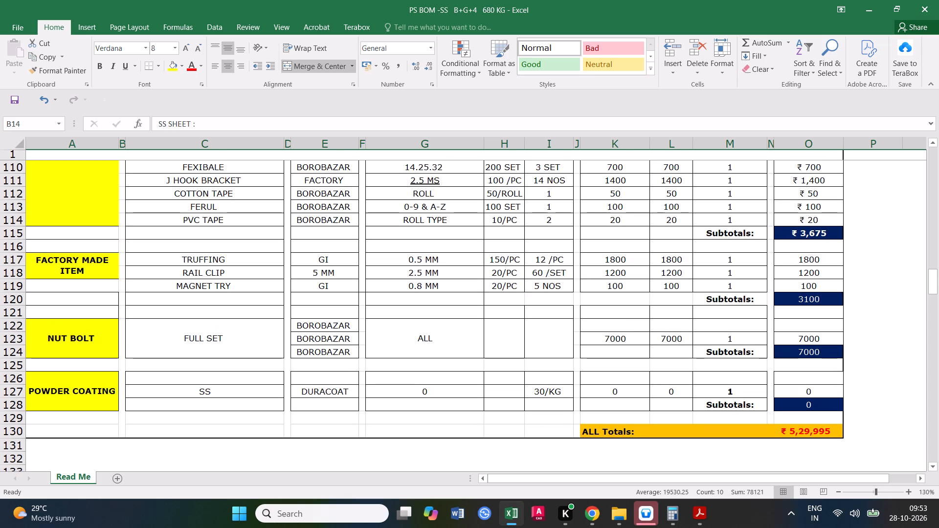
{"action": "scroll", "coordinate": [407, 349], "scroll_direction": "up", "scroll_amount": 2}
{"action": "scroll", "coordinate": [407, 348], "scroll_direction": "down", "scroll_amount": 2}
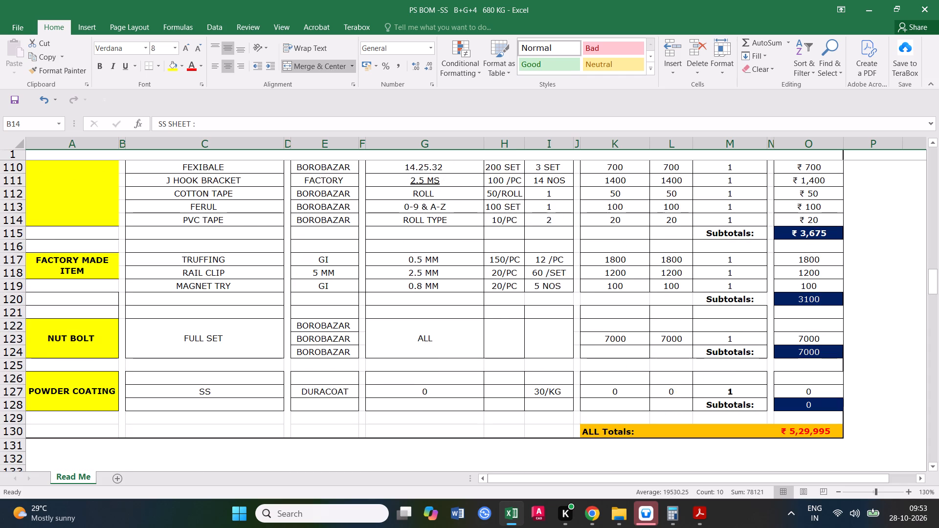
{"action": "scroll", "coordinate": [430, 353], "scroll_direction": "up", "scroll_amount": 2}
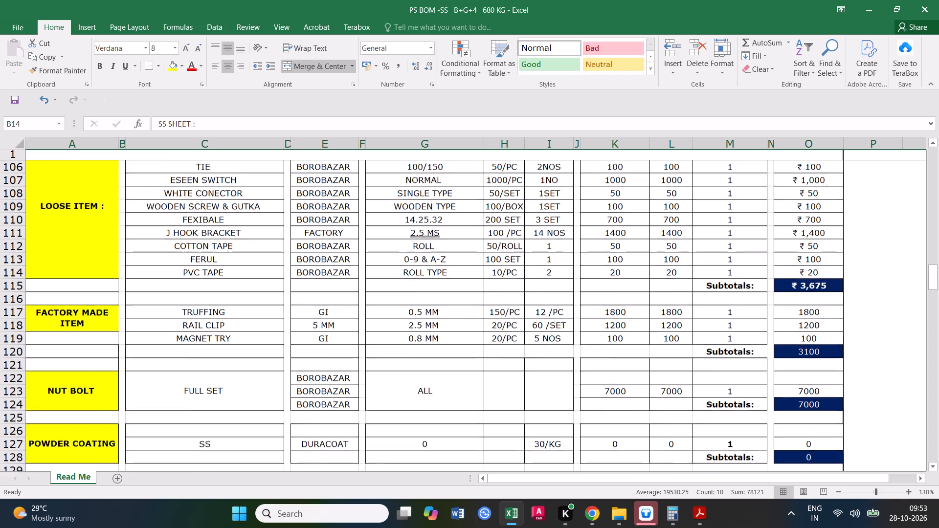
{"action": "scroll", "coordinate": [430, 353], "scroll_direction": "up", "scroll_amount": 4}
{"action": "scroll", "coordinate": [430, 353], "scroll_direction": "down", "scroll_amount": 2}
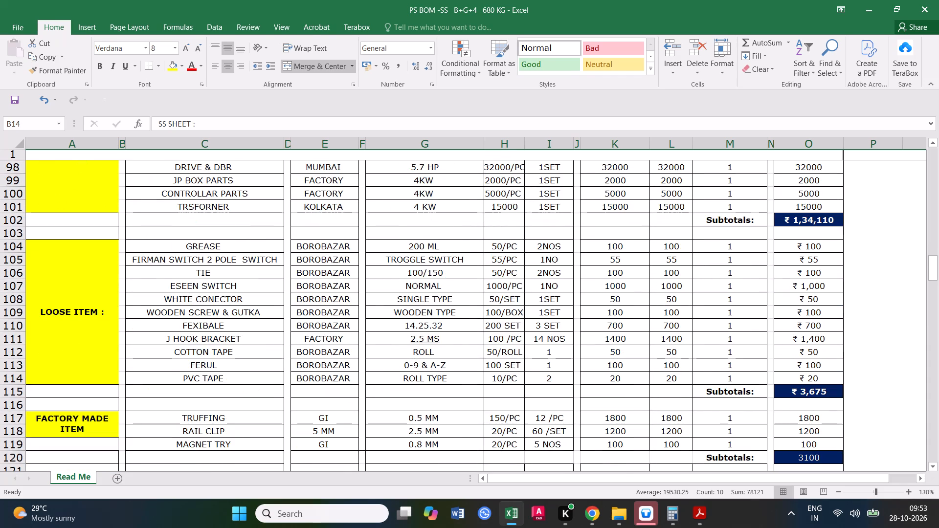
{"action": "scroll", "coordinate": [375, 369], "scroll_direction": "up", "scroll_amount": 20}
{"action": "scroll", "coordinate": [375, 369], "scroll_direction": "up", "scroll_amount": 11}
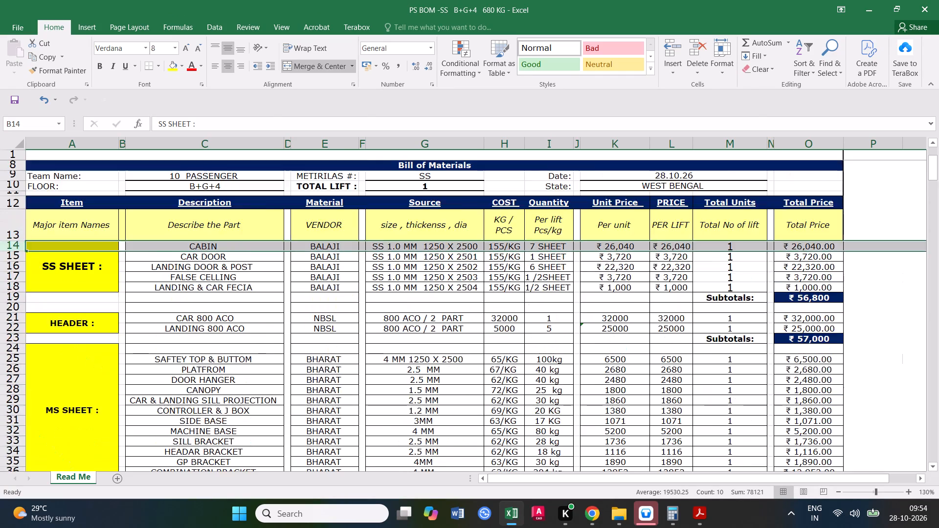
{"action": "scroll", "coordinate": [385, 355], "scroll_direction": "up", "scroll_amount": 5}
{"action": "scroll", "coordinate": [386, 349], "scroll_direction": "down", "scroll_amount": 3}
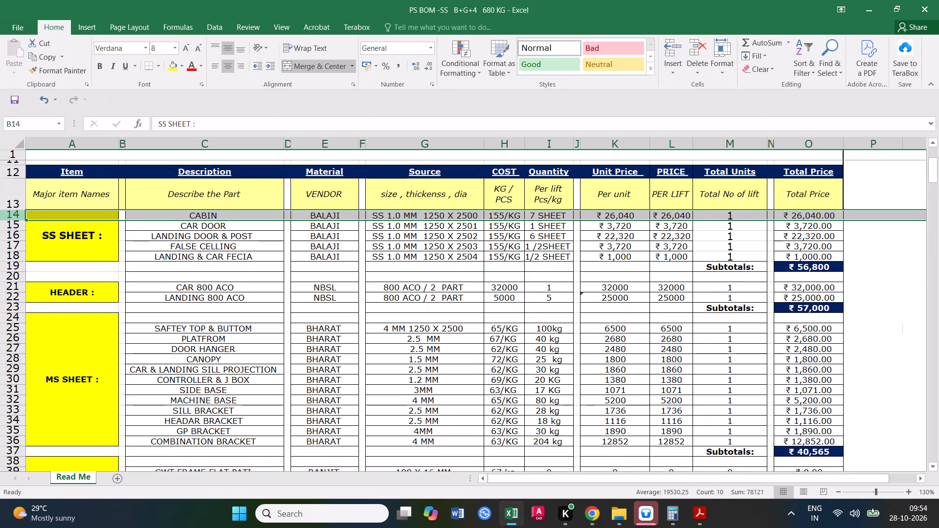
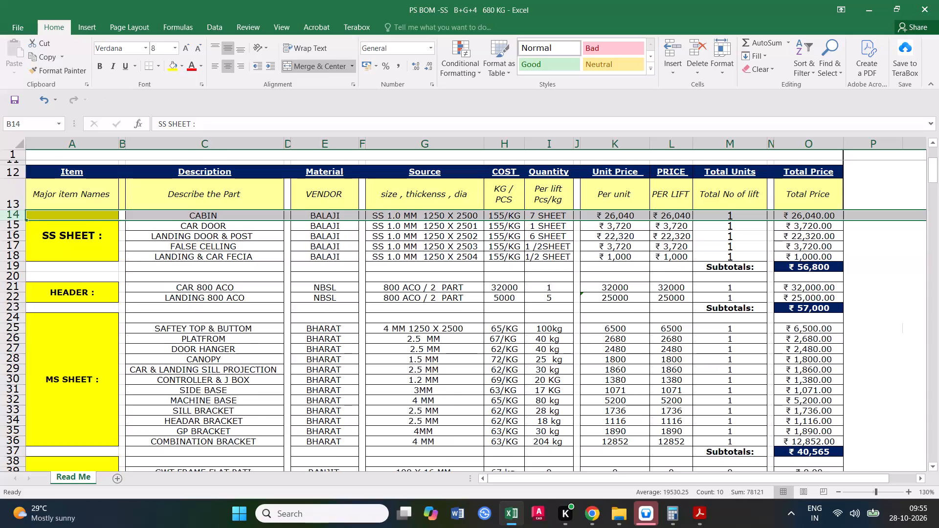
Change the CABIN row's per-lift quantity in the SS SHEET section to 6 SHEET.
{"action": "scroll", "coordinate": [331, 322], "scroll_direction": "up", "scroll_amount": 1}
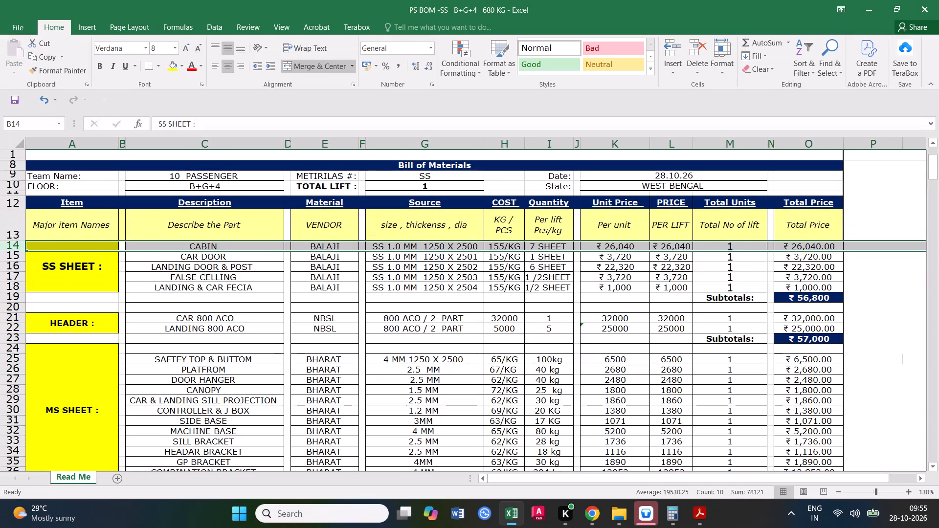
{"action": "left_click", "coordinate": [531, 294]}
{"action": "double_click", "coordinate": [537, 246]}
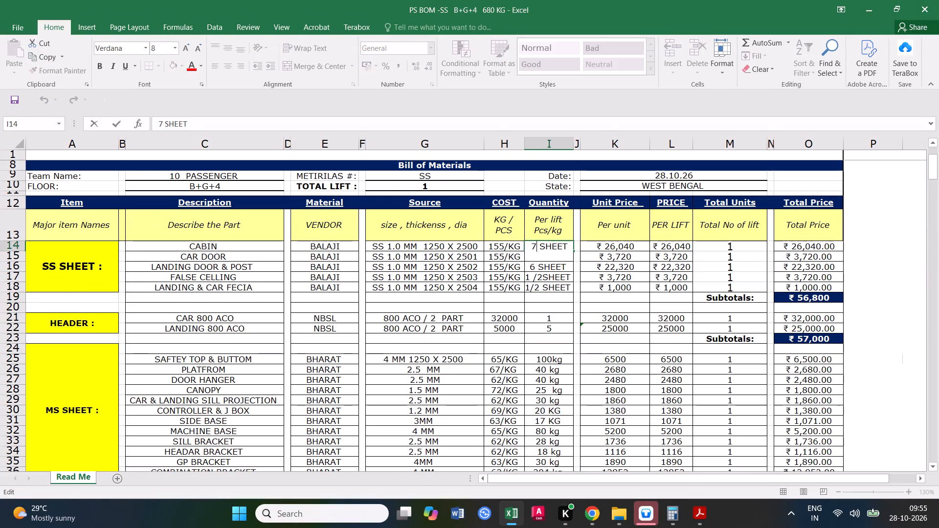
{"action": "key", "text": "BackSpace"}
{"action": "key", "text": "6"}
{"action": "left_click", "coordinate": [407, 357]}
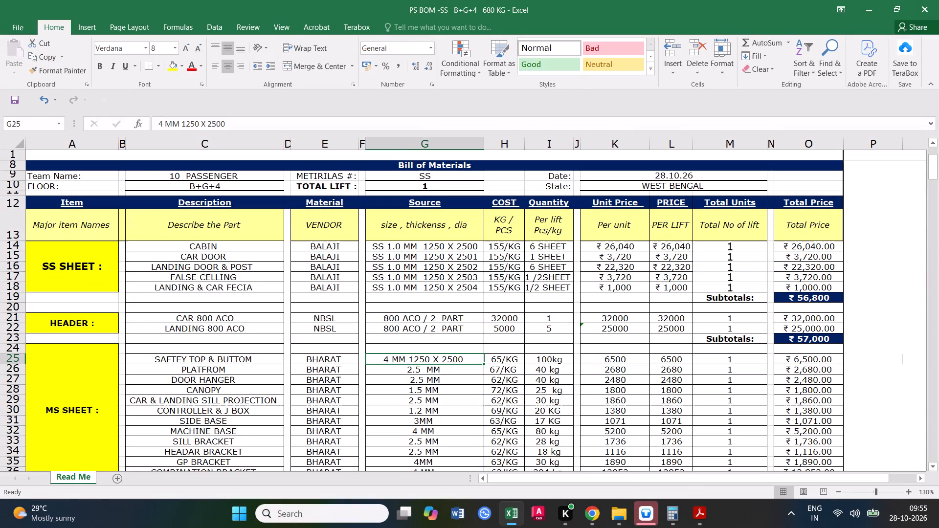
Select the entire CABIN row in the SS SHEET section.
{"action": "left_click", "coordinate": [461, 244]}
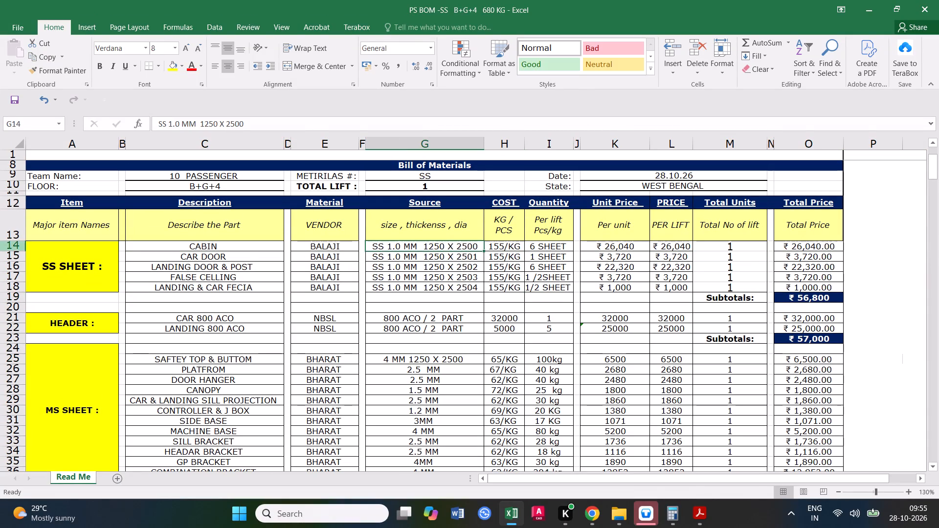
{"action": "left_click", "coordinate": [12, 244]}
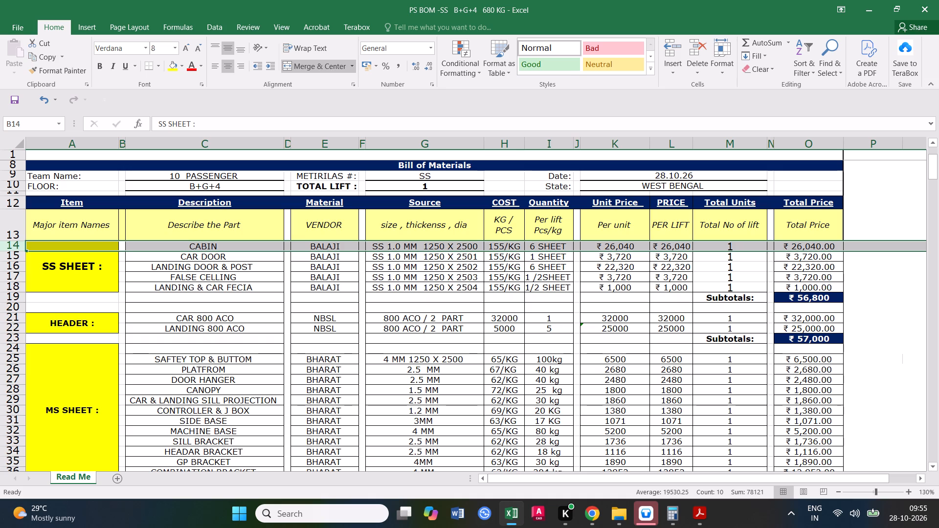
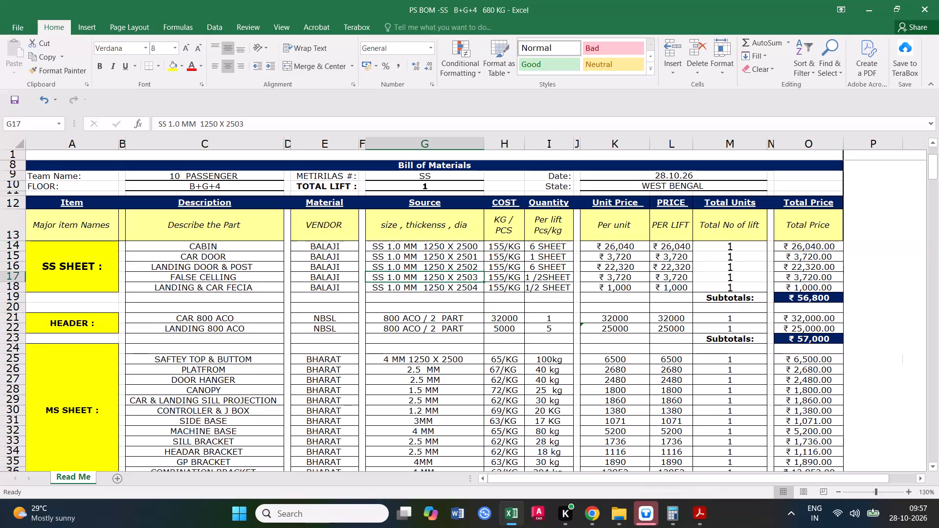
Change the CABIN row's source size in the SS SHEET section to SS 1.5 MM 1500X 2500.
{"action": "double_click", "coordinate": [443, 247]}
{"action": "left_click_drag", "start_coordinate": [447, 246], "coordinate": [425, 248]}
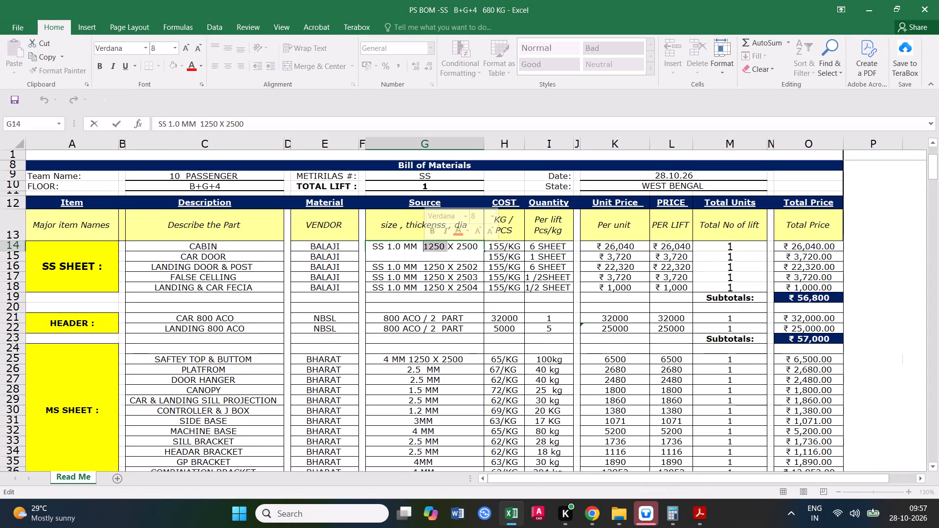
{"action": "type", "text": "1500"}
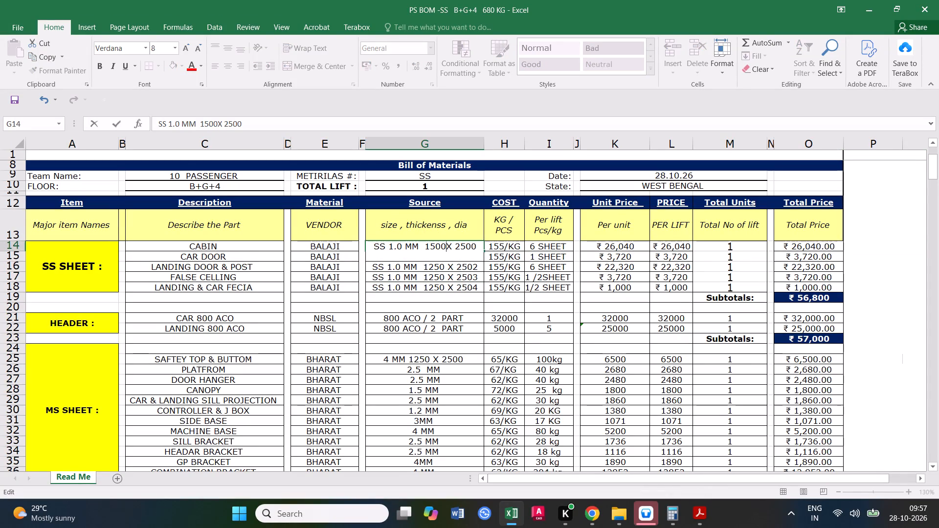
{"action": "left_click", "coordinate": [401, 246]}
{"action": "key", "text": "BackSpace"}
{"action": "key", "text": "5"}
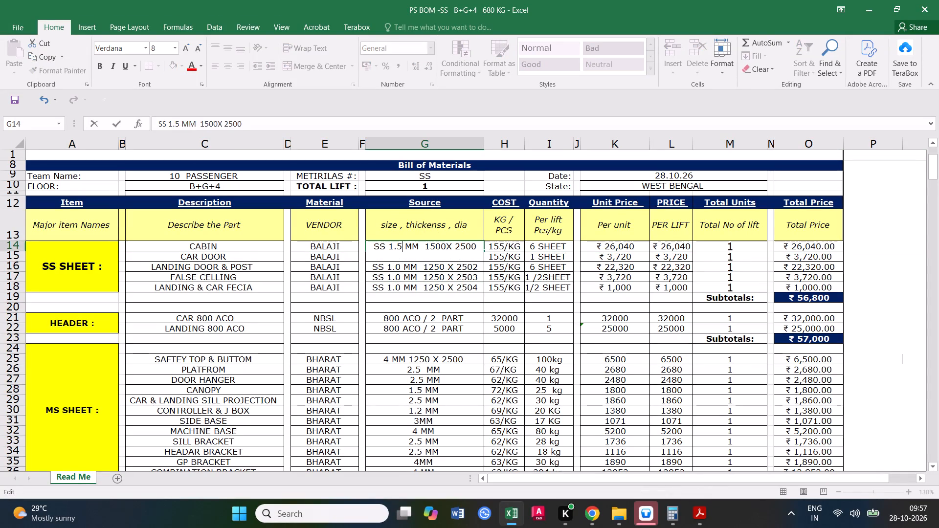
{"action": "left_click", "coordinate": [449, 302]}
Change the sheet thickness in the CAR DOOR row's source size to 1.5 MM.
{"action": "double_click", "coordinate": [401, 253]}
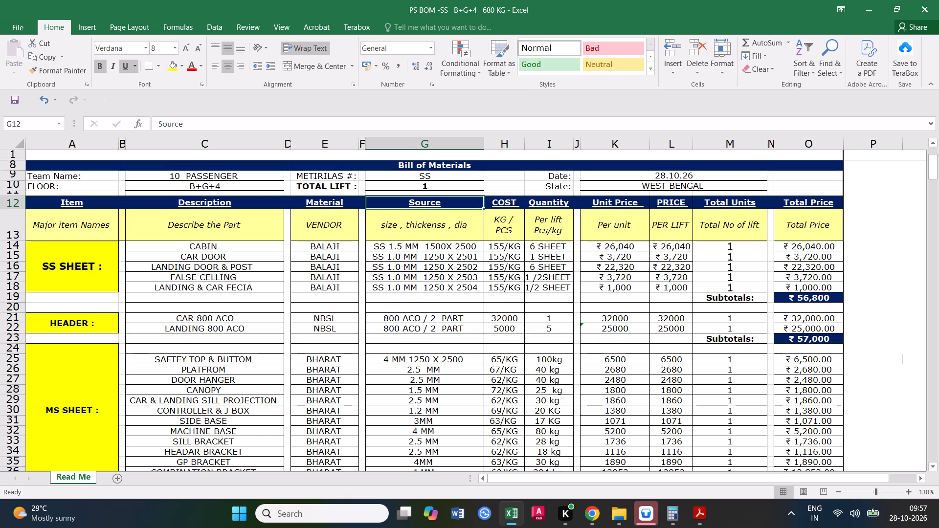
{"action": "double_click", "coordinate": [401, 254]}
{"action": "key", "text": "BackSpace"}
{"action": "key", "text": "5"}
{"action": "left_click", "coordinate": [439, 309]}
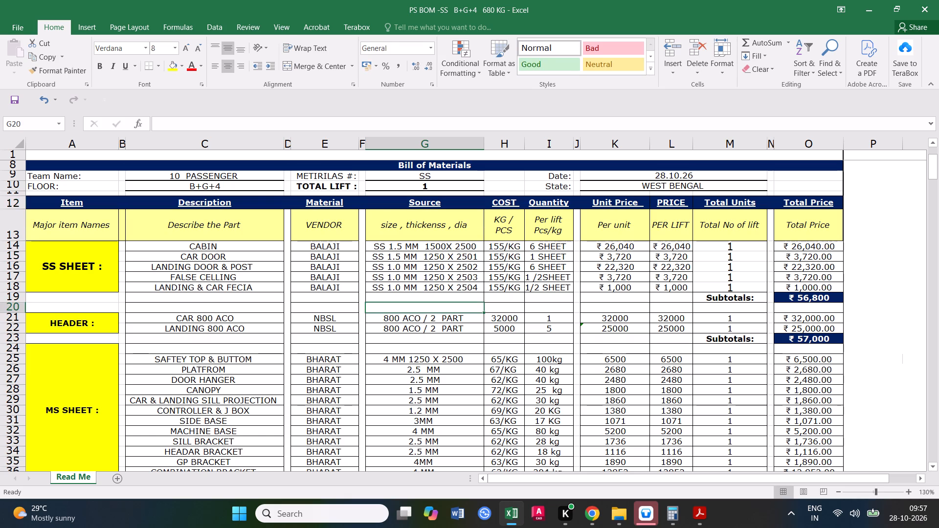
Change the sheet length in the CABIN row's source size to 3200.
{"action": "double_click", "coordinate": [469, 244]}
{"action": "left_click_drag", "start_coordinate": [479, 244], "coordinate": [473, 245]}
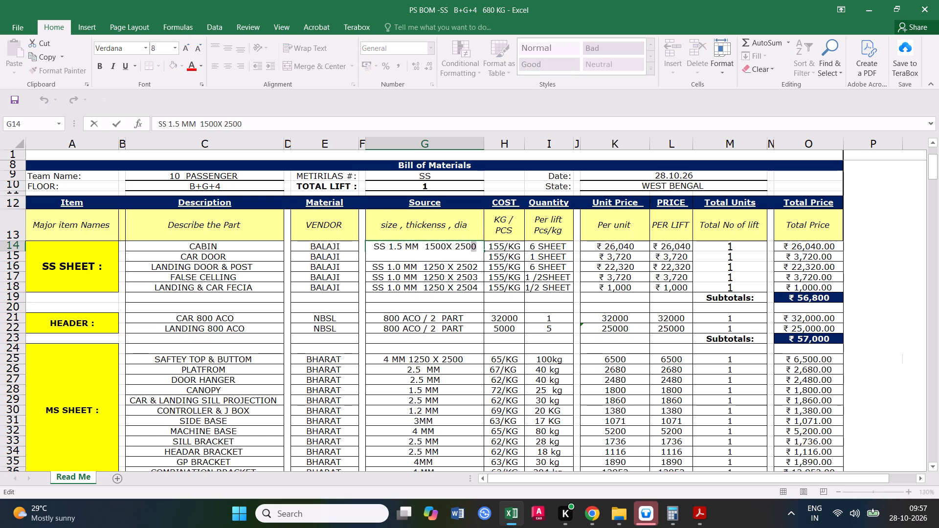
{"action": "left_click_drag", "start_coordinate": [473, 245], "coordinate": [456, 245]}
{"action": "type", "text": "3200"}
{"action": "left_click", "coordinate": [508, 330]}
Fill the CABIN row's source size down through the LANDING & CAR FECIA row.
{"action": "left_click", "coordinate": [432, 246]}
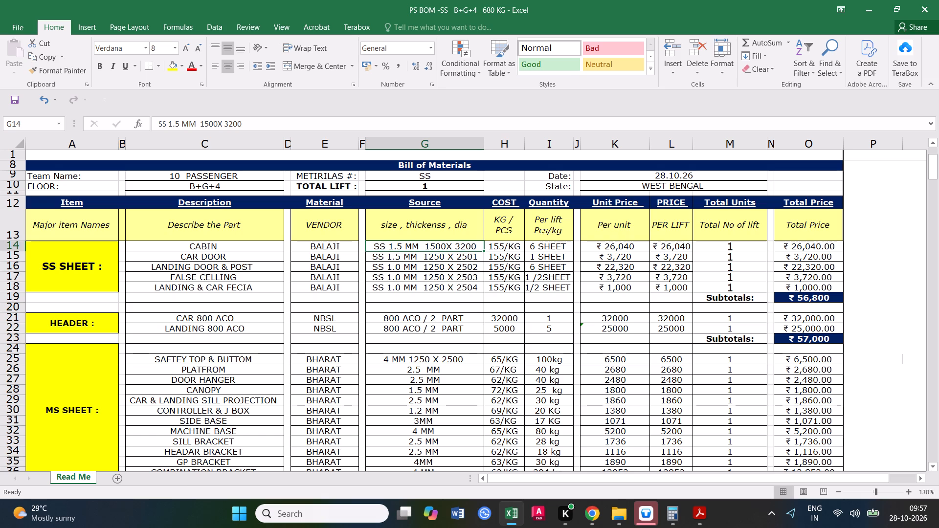
{"action": "left_click_drag", "start_coordinate": [483, 250], "coordinate": [485, 292]}
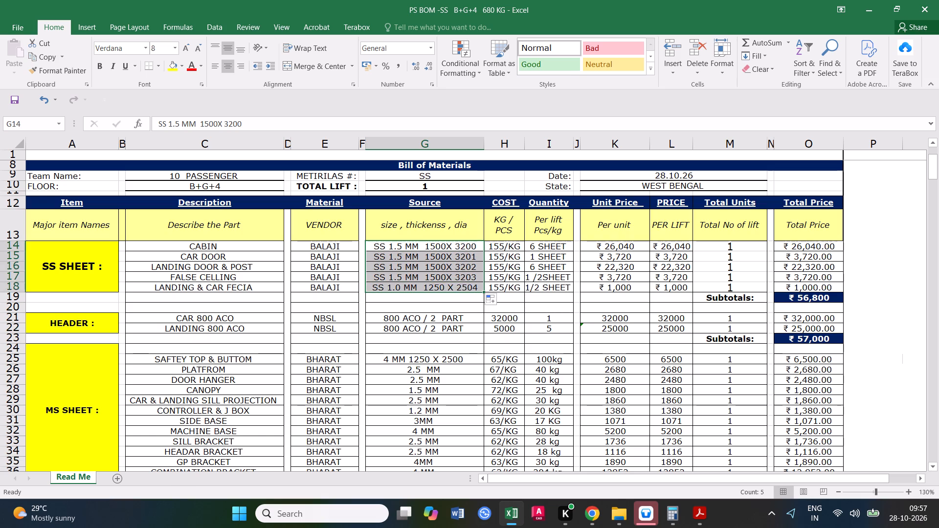
{"action": "left_click", "coordinate": [451, 317]}
Correct the sheet length to 3200 in the source sizes of the CAR DOOR and LANDING DOOR & POST rows.
{"action": "double_click", "coordinate": [474, 257]}
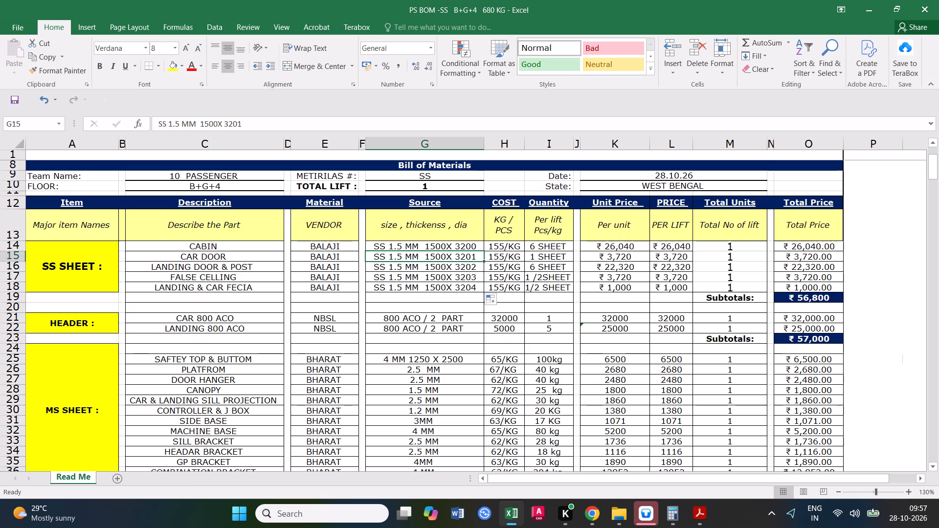
{"action": "key", "text": "BackSpace"}
{"action": "key", "text": "0"}
{"action": "left_click", "coordinate": [468, 287]}
{"action": "double_click", "coordinate": [474, 267]}
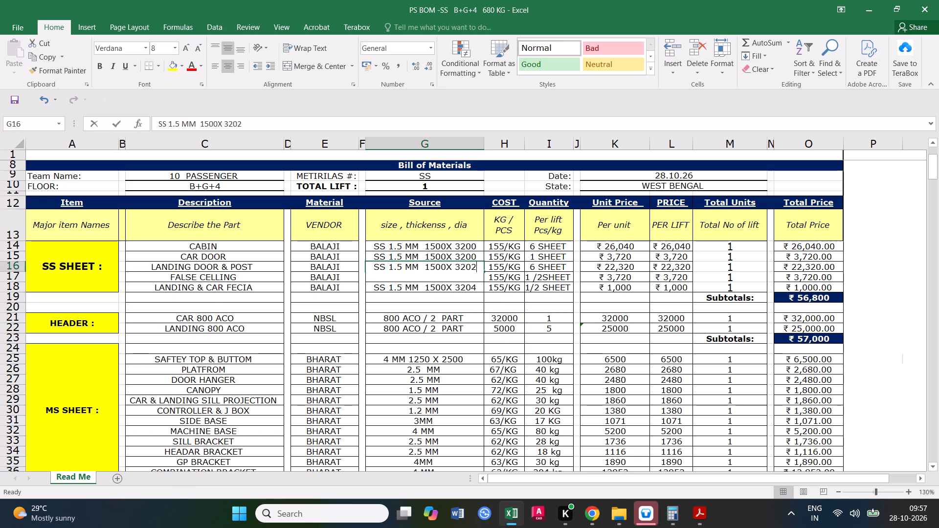
{"action": "key", "text": "BackSpace"}
{"action": "key", "text": "0"}
{"action": "left_click", "coordinate": [459, 298]}
Correct the sheet length to 3200 in the source sizes of the FALSE CELLING and LANDING & CAR FECIA rows.
{"action": "double_click", "coordinate": [475, 277]}
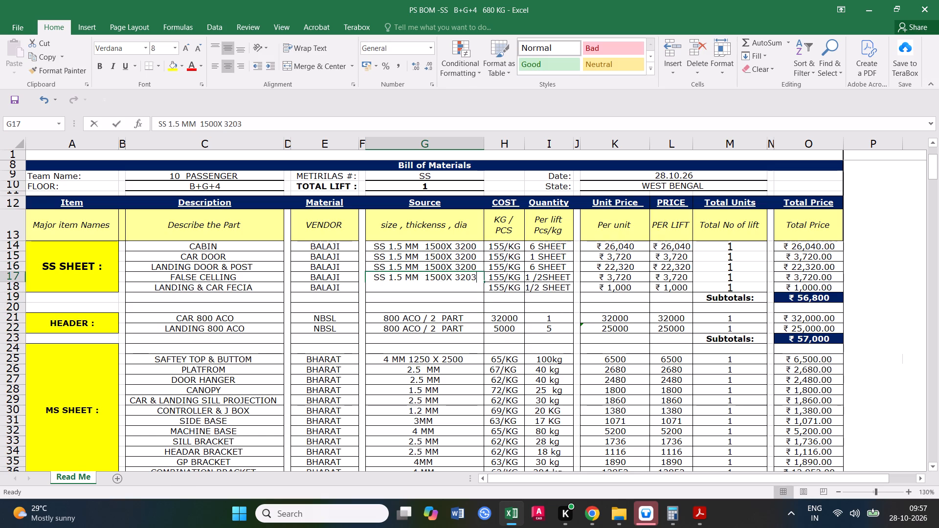
{"action": "key", "text": "BackSpace"}
{"action": "key", "text": "0"}
{"action": "left_click", "coordinate": [469, 309]}
{"action": "double_click", "coordinate": [478, 286]}
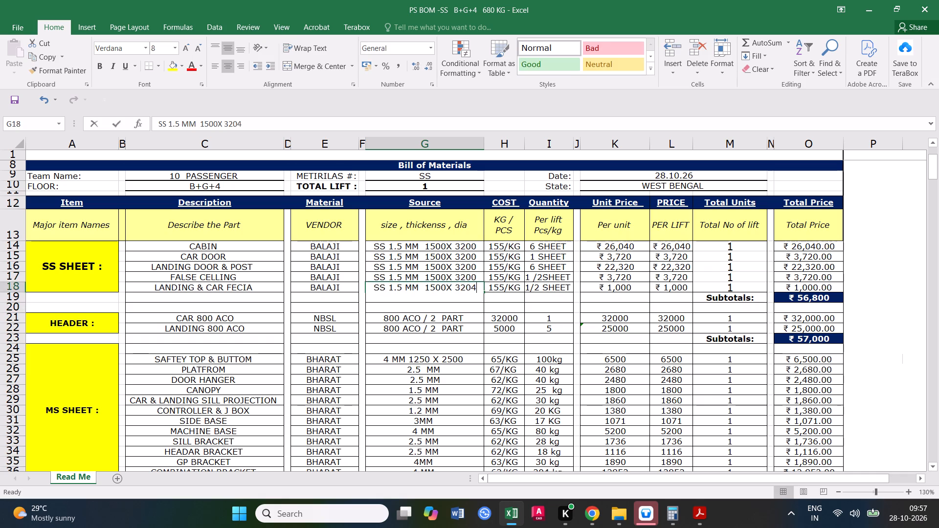
{"action": "key", "text": "BackSpace"}
{"action": "key", "text": "0"}
{"action": "left_click", "coordinate": [427, 316]}
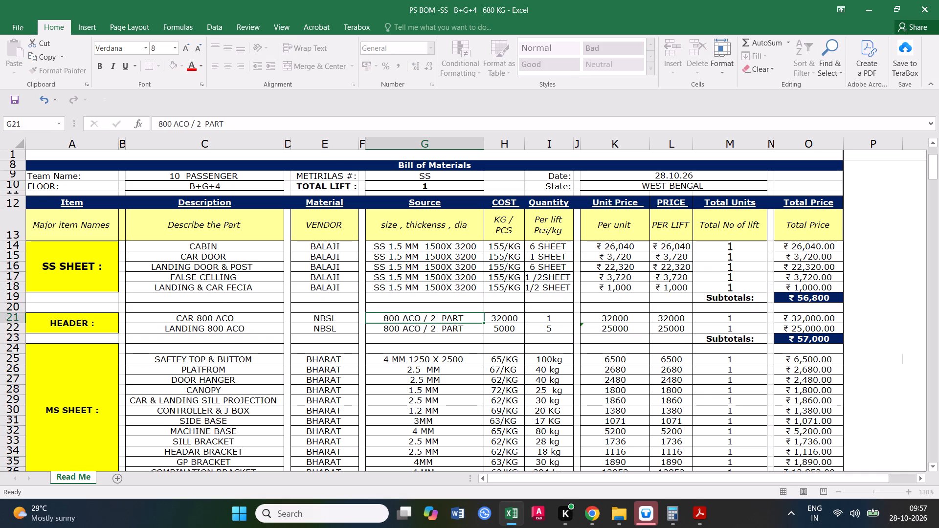
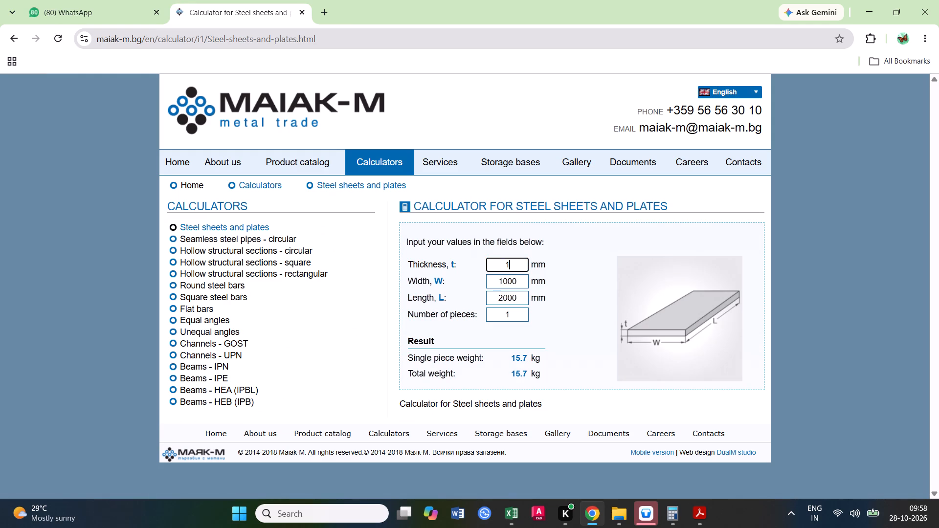
Calculate the weight of one steel sheet with thickness 1.5 mm, width 1500 mm and length 3200 mm, and return to the Excel BOM.
{"action": "type", "text": ".5"}
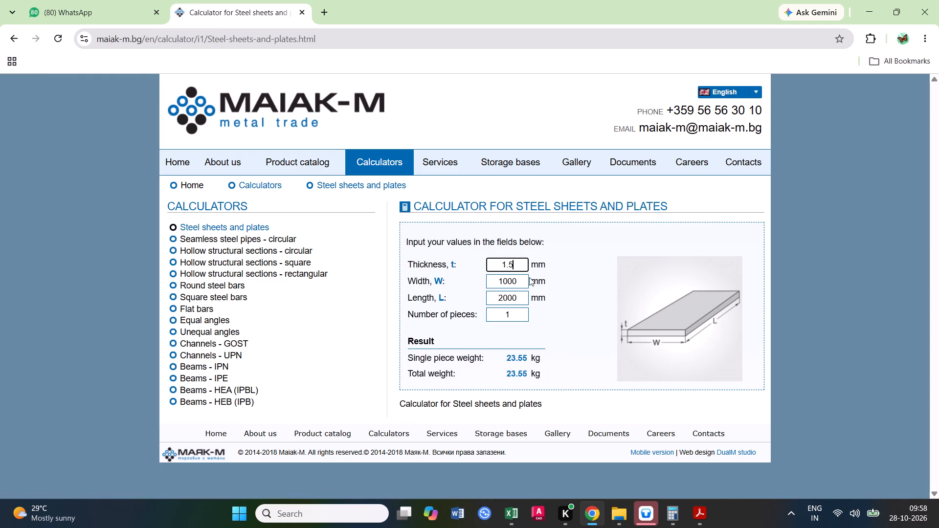
{"action": "left_click_drag", "start_coordinate": [526, 279], "coordinate": [496, 280]}
{"action": "type", "text": "1500"}
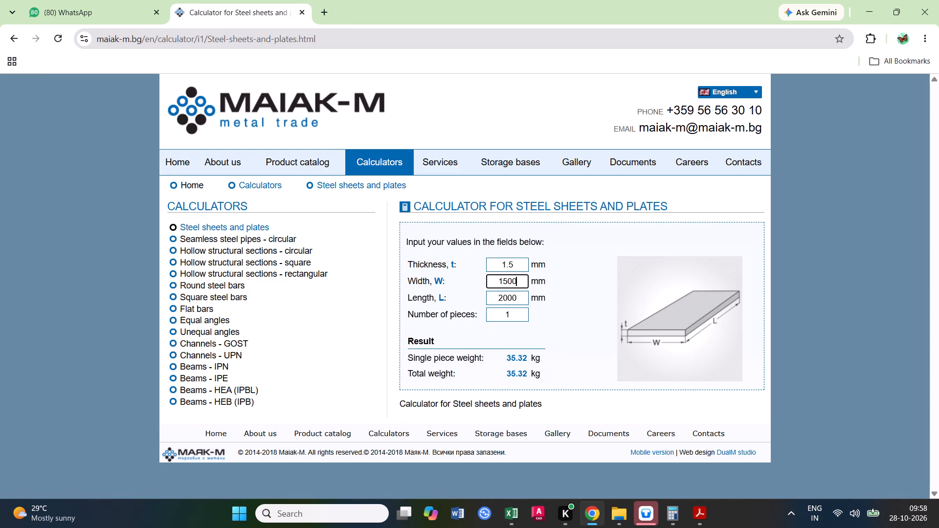
{"action": "left_click_drag", "start_coordinate": [517, 301], "coordinate": [486, 301]}
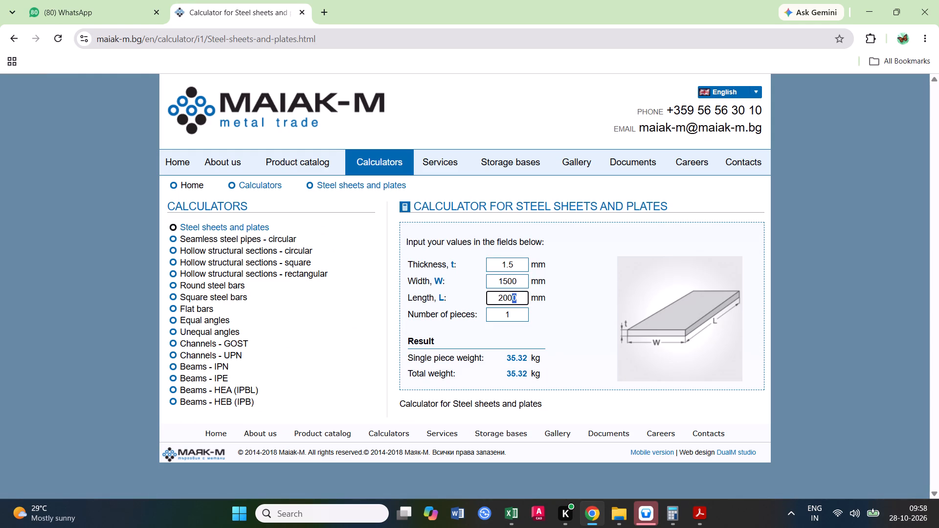
{"action": "type", "text": "3200"}
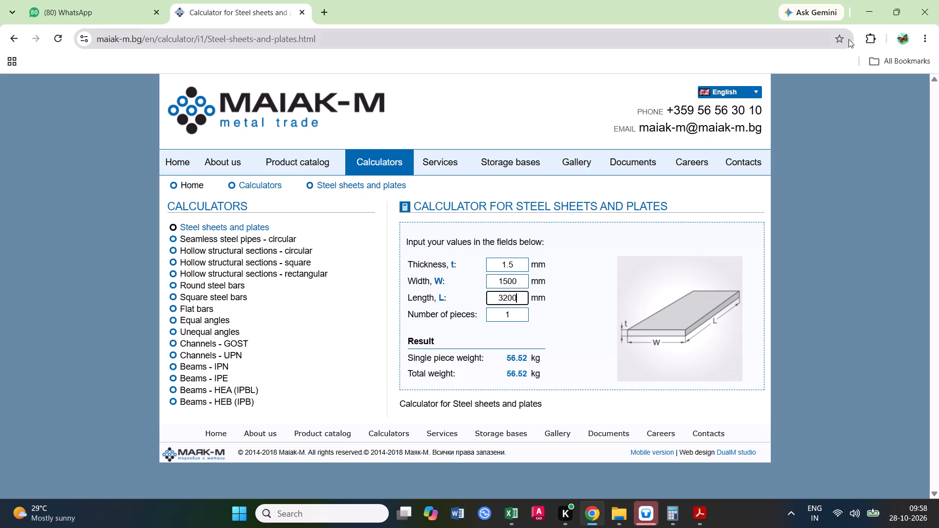
{"action": "left_click", "coordinate": [875, 13]}
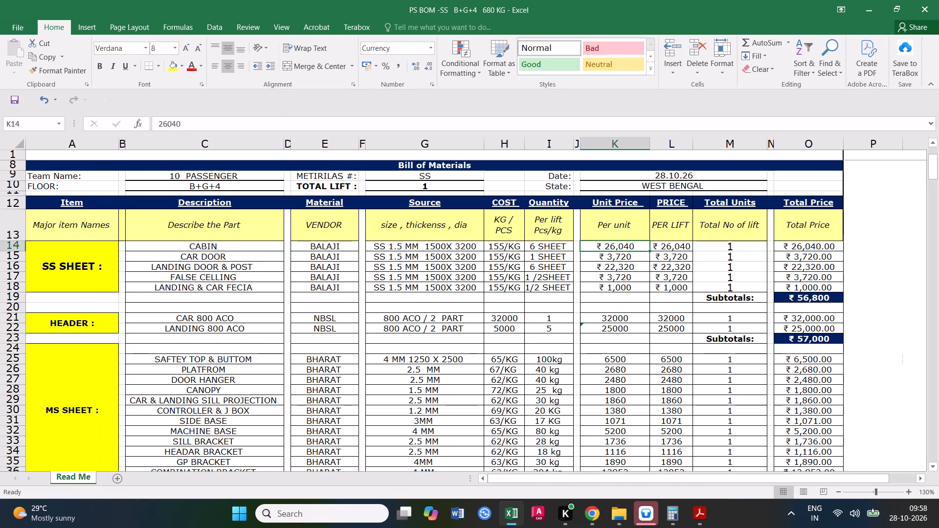
Multiply 56 by 6 in Calculator and enter 336 as the CABIN row's unit price in the BOM.
{"action": "left_click", "coordinate": [625, 277]}
{"action": "left_click", "coordinate": [619, 247]}
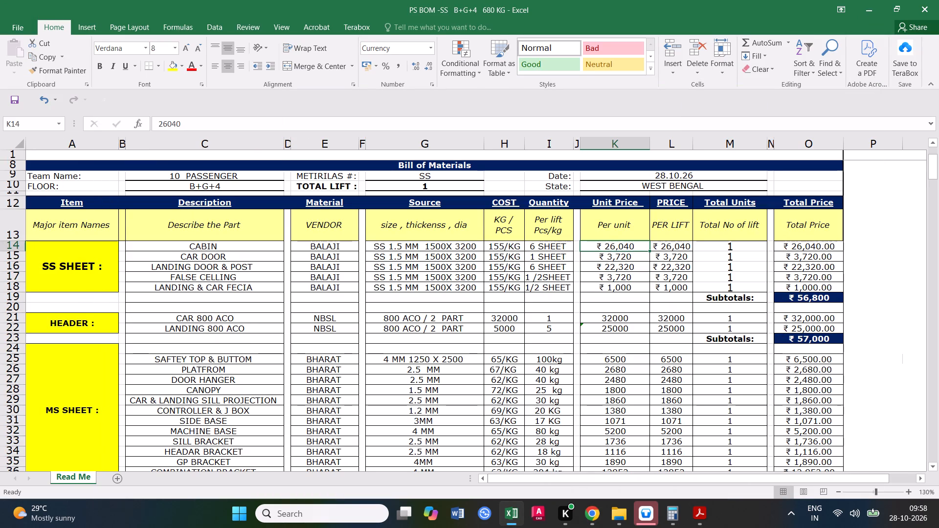
{"action": "type", "text": "56"}
{"action": "type", "text": "-*6"}
{"action": "key", "text": "Return"}
{"action": "left_click", "coordinate": [870, 71]}
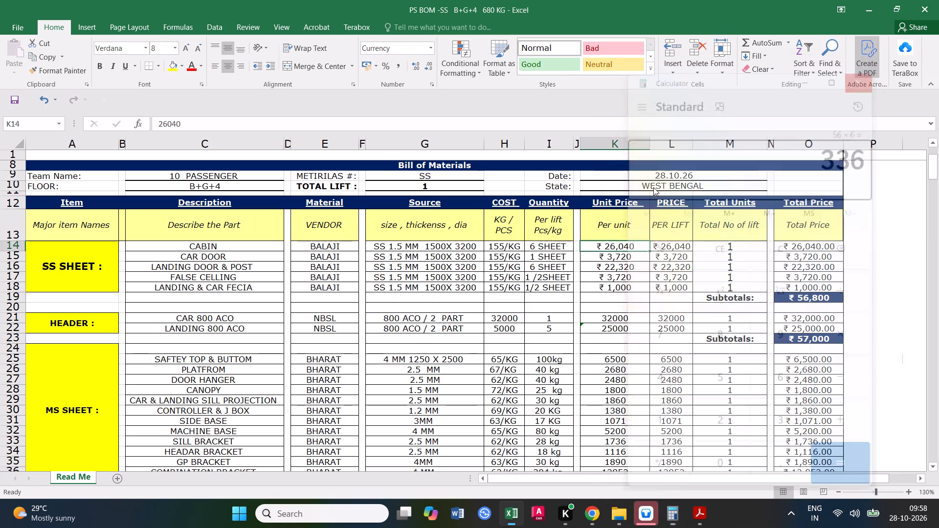
{"action": "type", "text": "336"}
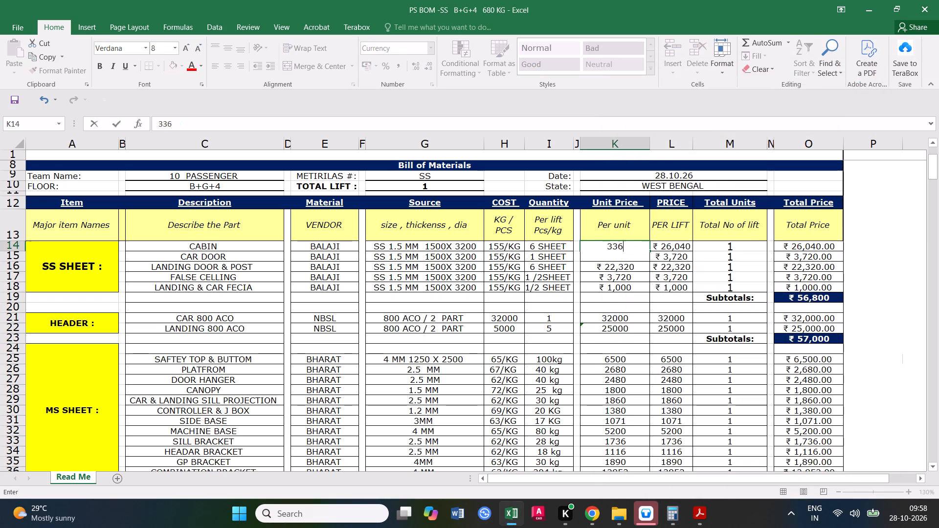
{"action": "left_click", "coordinate": [587, 290]}
Examine the cell's number format categories from General to Scientific for the CABIN unit price, including currency symbol and decimal place options.
{"action": "left_click", "coordinate": [624, 246]}
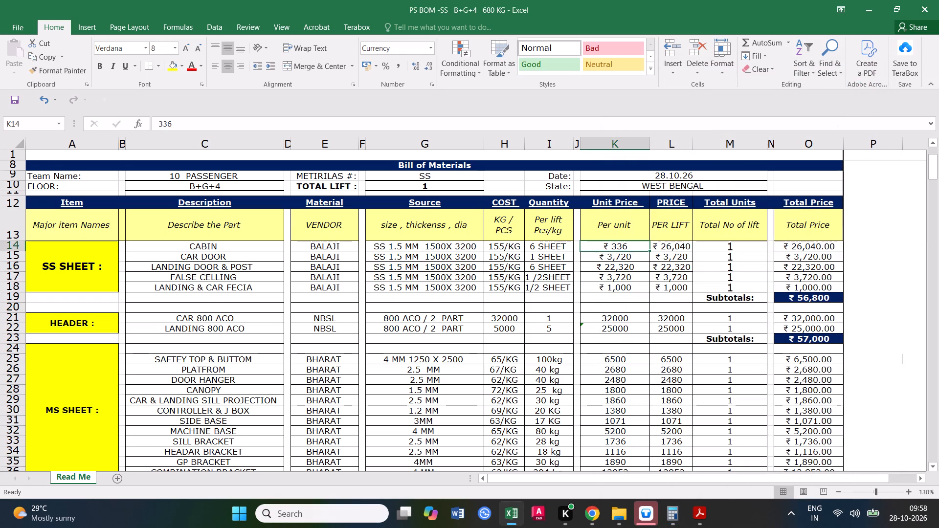
{"action": "right_click", "coordinate": [620, 246]}
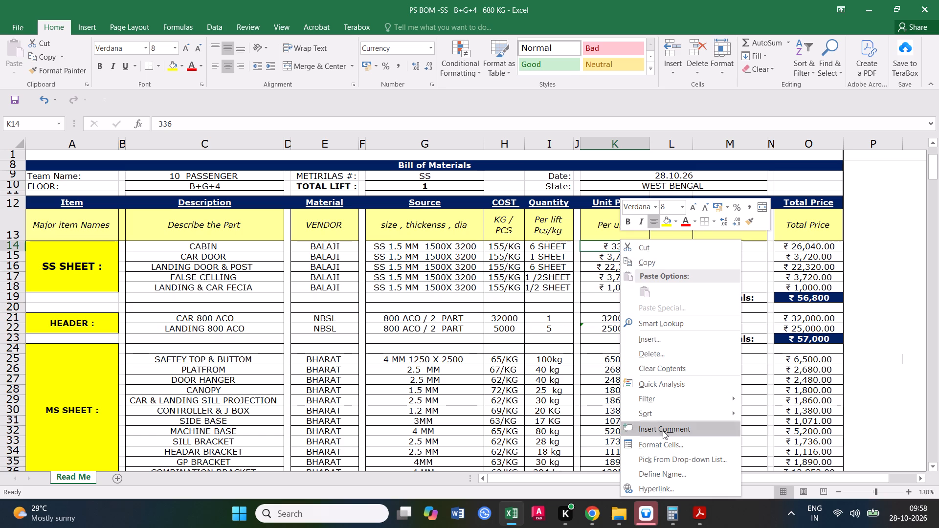
{"action": "left_click", "coordinate": [662, 446]}
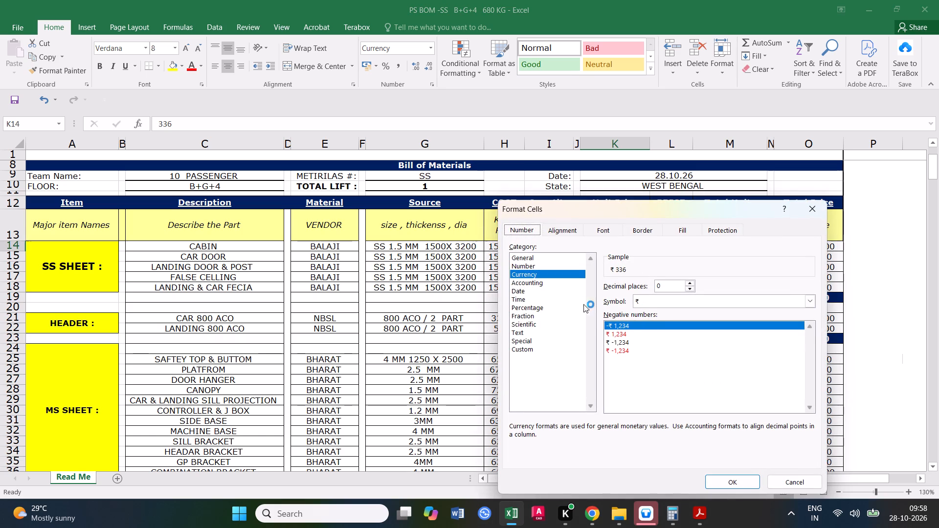
{"action": "left_click", "coordinate": [521, 289]}
{"action": "left_click", "coordinate": [520, 330]}
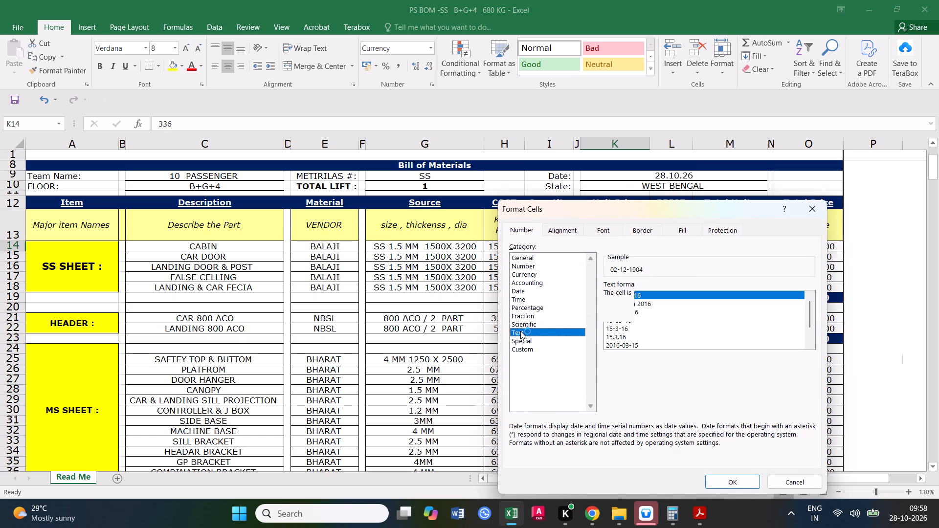
{"action": "left_click", "coordinate": [522, 251]}
{"action": "left_click", "coordinate": [529, 255]}
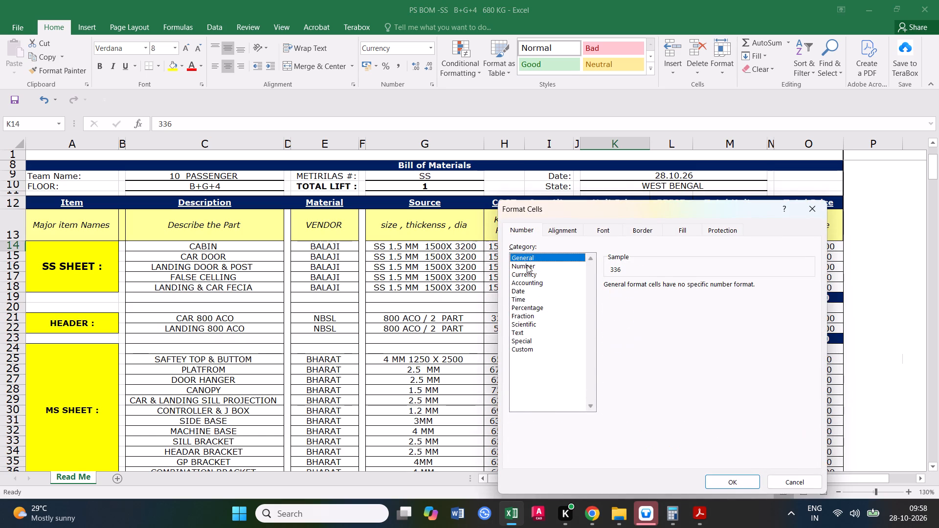
{"action": "left_click", "coordinate": [527, 265]}
{"action": "left_click", "coordinate": [529, 273]}
{"action": "left_click", "coordinate": [526, 264]}
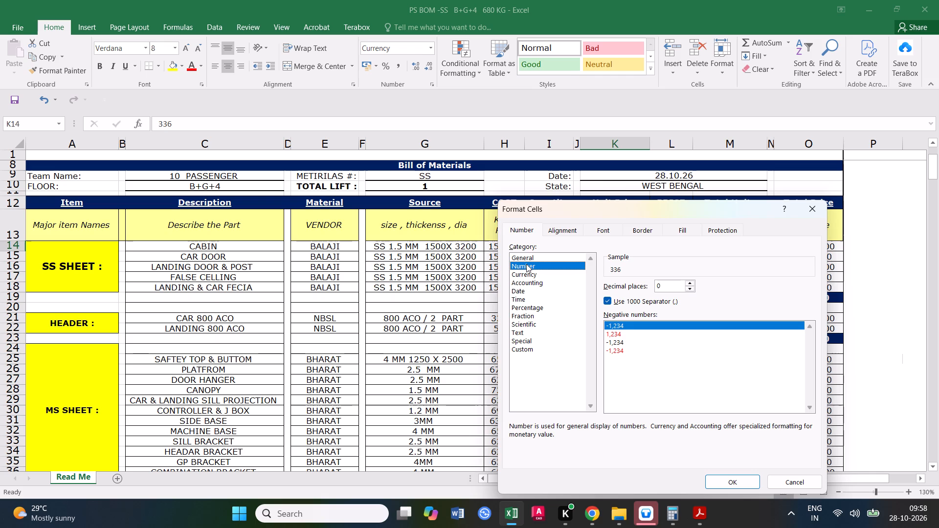
{"action": "left_click", "coordinate": [533, 273]}
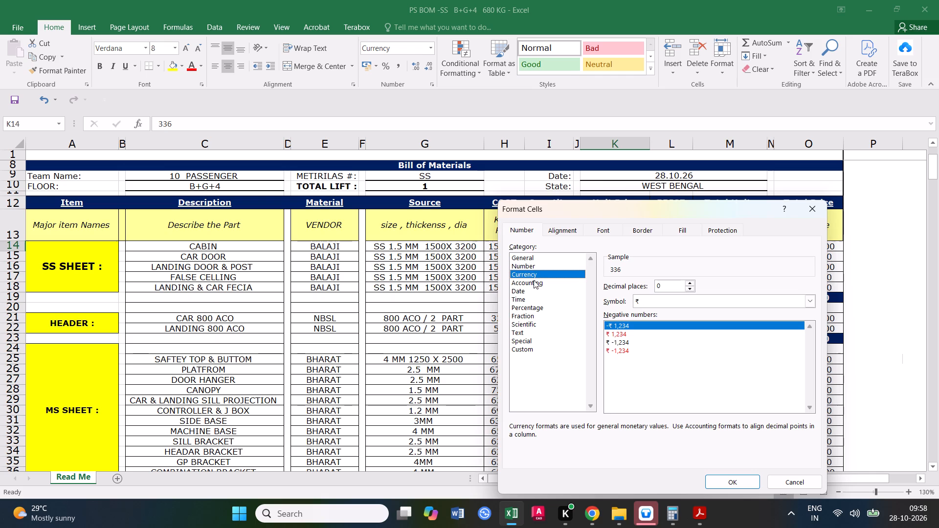
{"action": "left_click", "coordinate": [677, 299]}
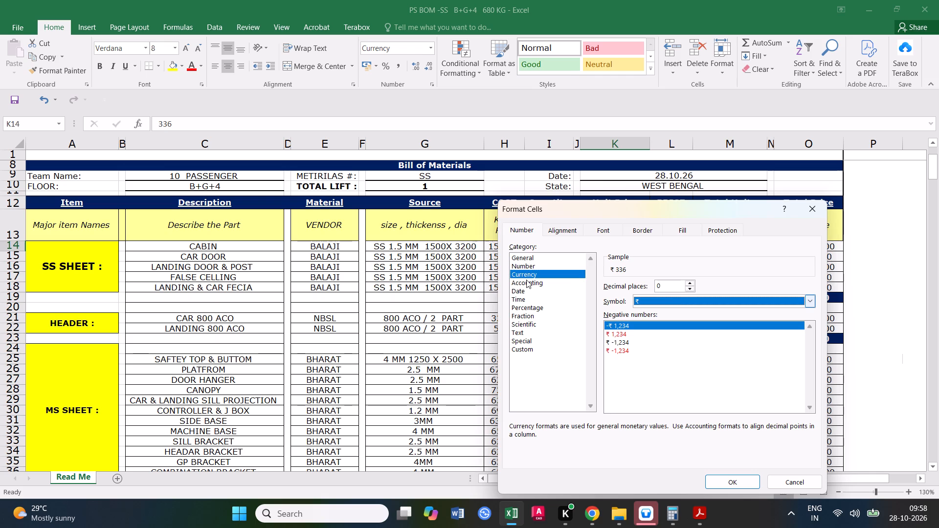
{"action": "left_click", "coordinate": [526, 280]}
{"action": "left_click", "coordinate": [711, 296]}
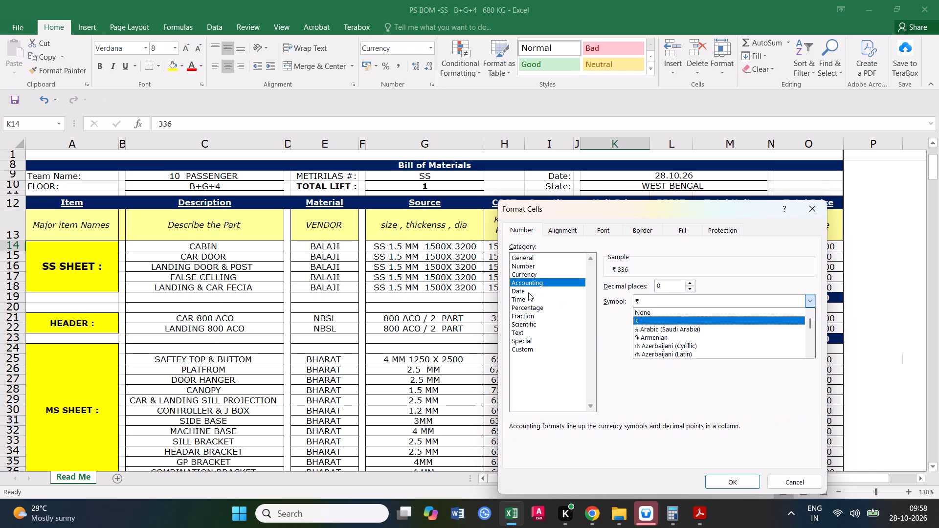
{"action": "left_click", "coordinate": [528, 292]}
{"action": "left_click", "coordinate": [519, 299]}
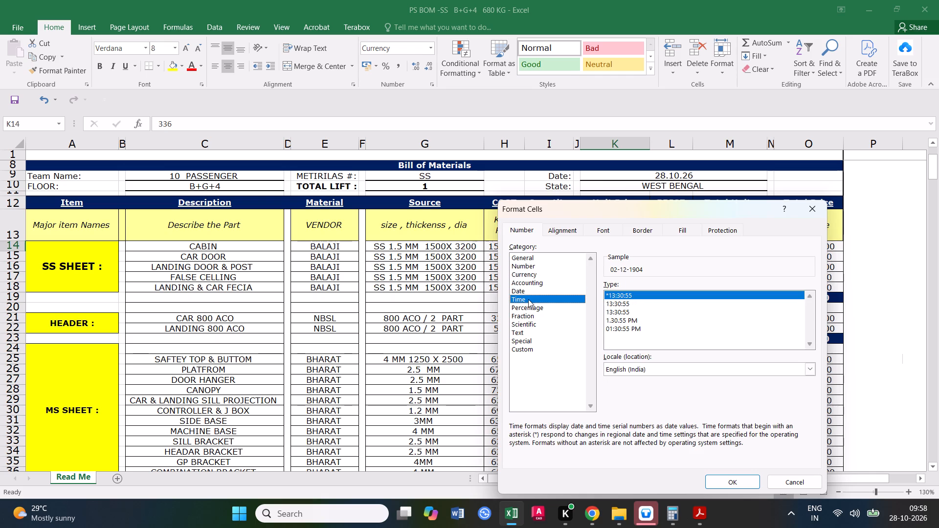
{"action": "left_click", "coordinate": [528, 307]}
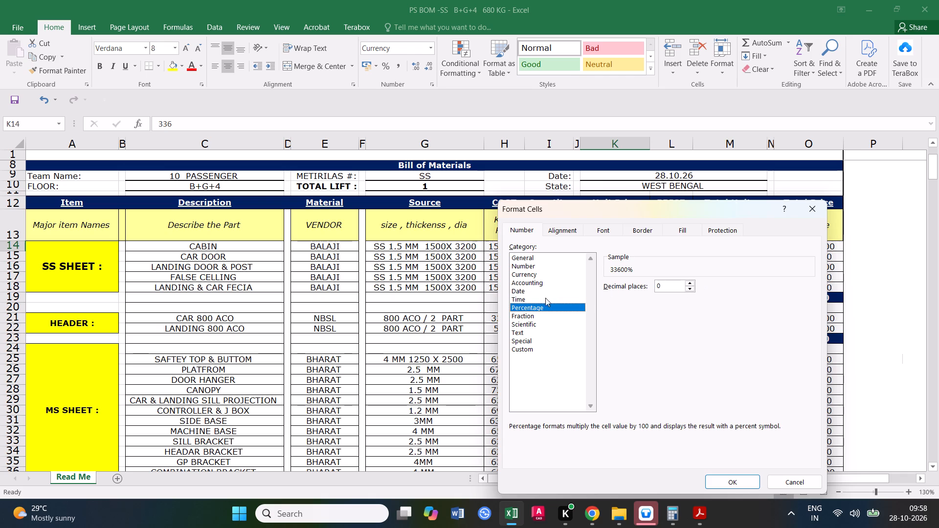
{"action": "left_click", "coordinate": [530, 313]}
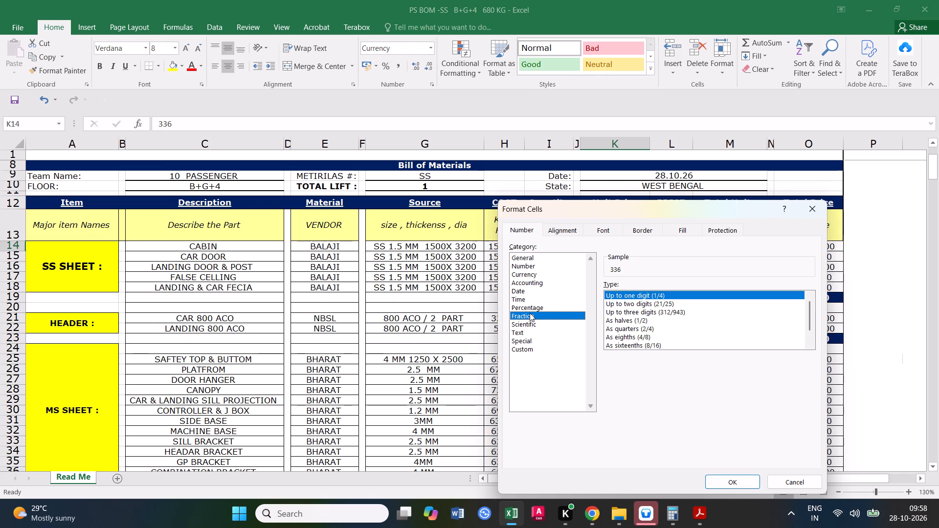
{"action": "left_click", "coordinate": [524, 321]}
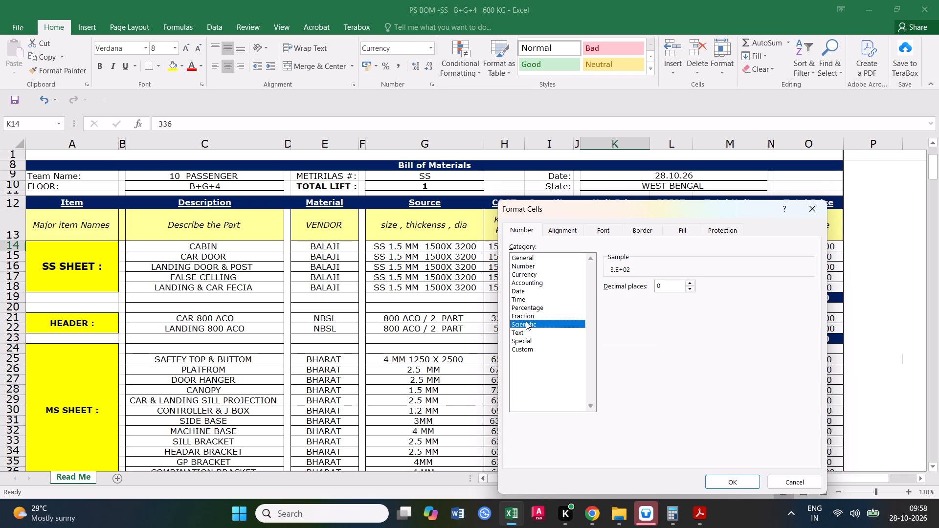
{"action": "left_click", "coordinate": [692, 289]}
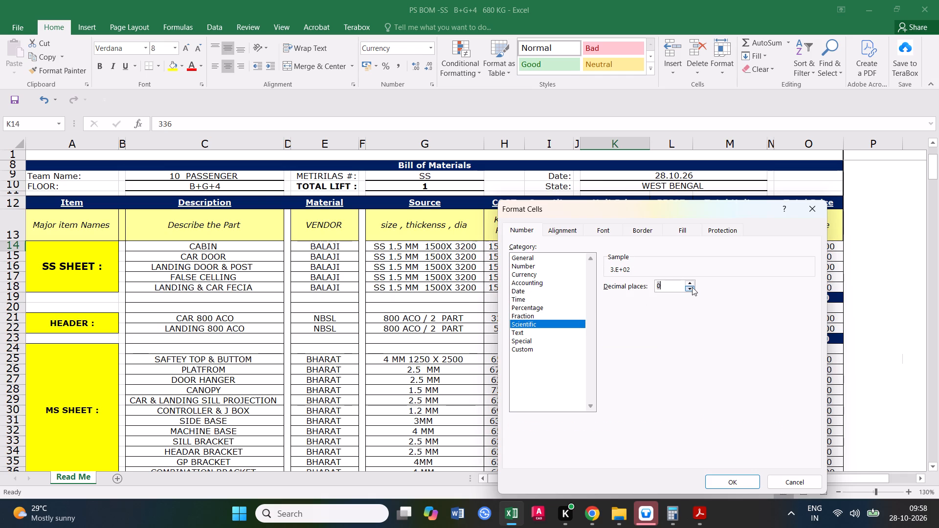
{"action": "left_click", "coordinate": [693, 277]}
{"action": "left_click", "coordinate": [686, 283]}
{"action": "left_click", "coordinate": [687, 286]}
Examine the Text, Special and Custom number formats for the CABIN unit price, and select the General category.
{"action": "left_click", "coordinate": [521, 330]}
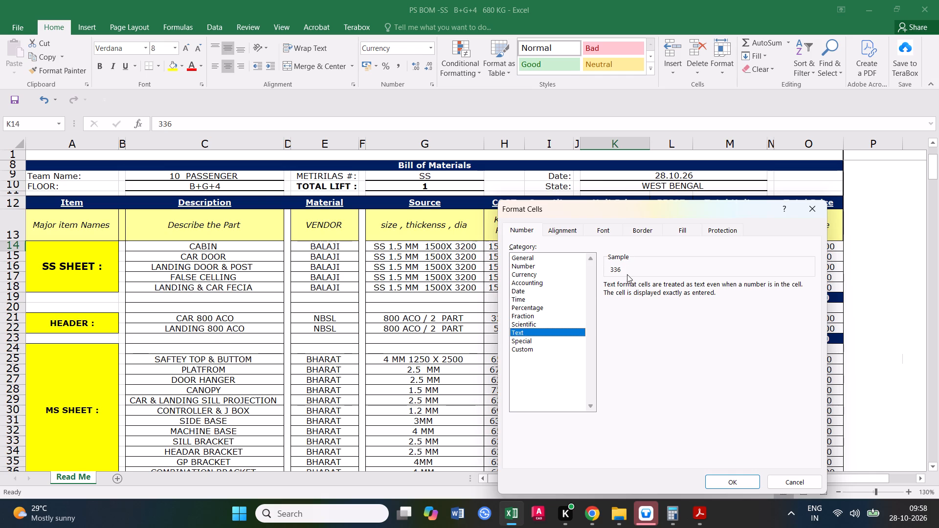
{"action": "double_click", "coordinate": [627, 274]}
{"action": "left_click", "coordinate": [627, 271]}
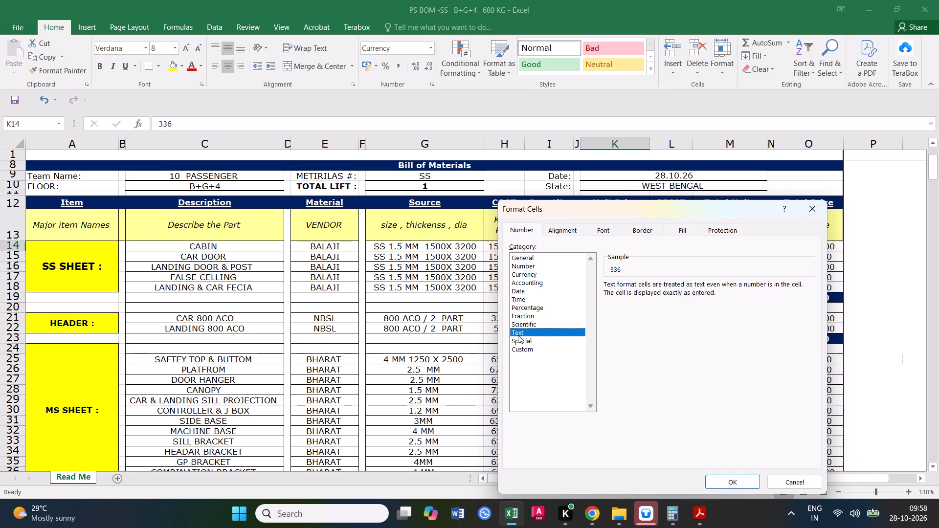
{"action": "left_click", "coordinate": [518, 335]}
{"action": "left_click", "coordinate": [525, 341]}
{"action": "left_click", "coordinate": [616, 311]}
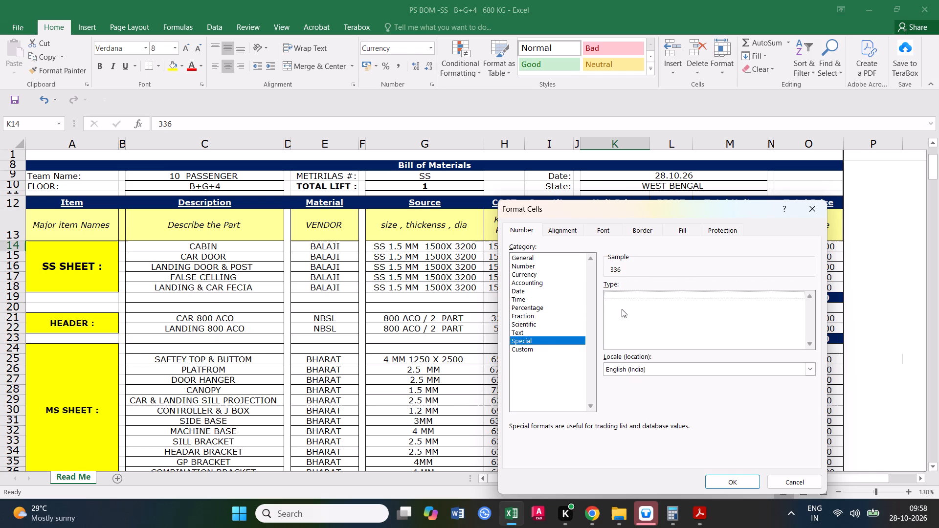
{"action": "left_click", "coordinate": [617, 302]}
{"action": "left_click", "coordinate": [530, 351]}
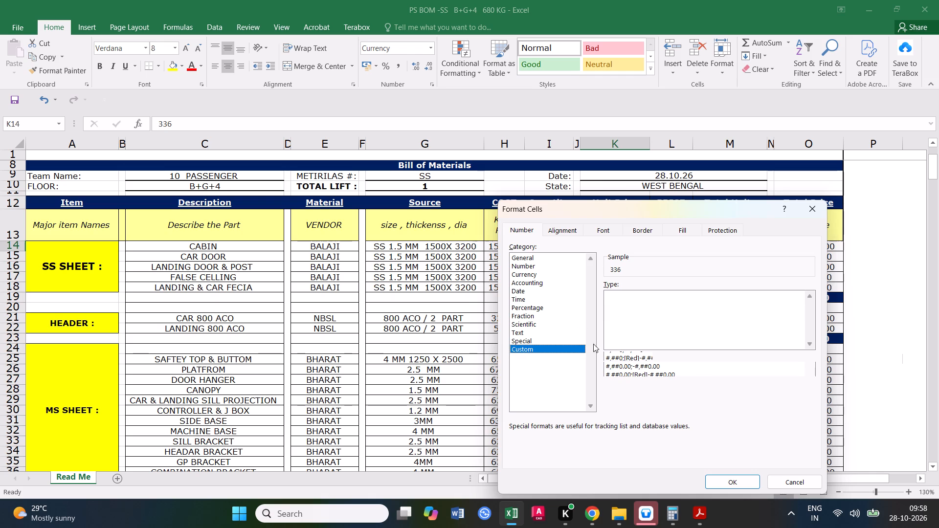
{"action": "left_click", "coordinate": [526, 345]}
{"action": "left_click", "coordinate": [522, 341]}
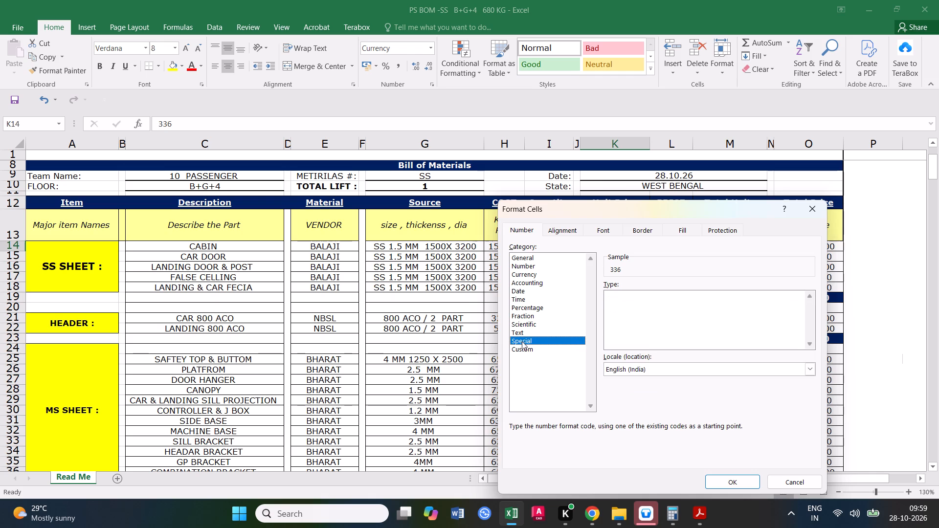
{"action": "left_click", "coordinate": [521, 332]}
{"action": "left_click", "coordinate": [522, 342]}
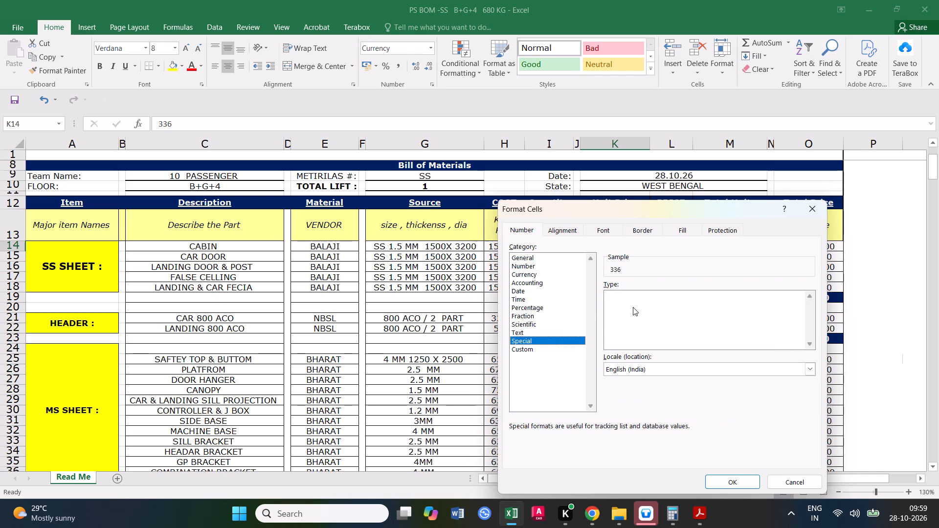
{"action": "left_click", "coordinate": [633, 307]}
{"action": "key", "text": "k"}
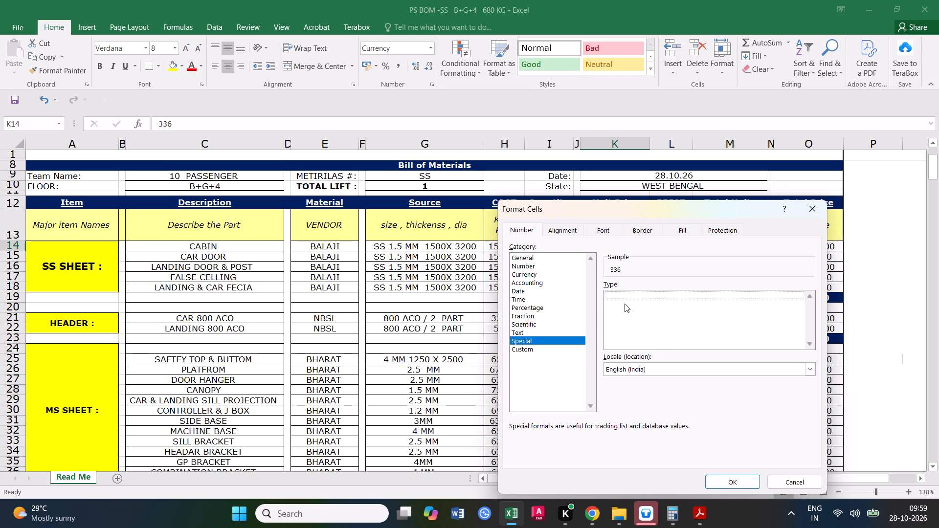
{"action": "double_click", "coordinate": [625, 296]}
{"action": "left_click", "coordinate": [632, 269]}
{"action": "double_click", "coordinate": [612, 296]}
{"action": "left_click", "coordinate": [796, 296]}
{"action": "double_click", "coordinate": [680, 307]}
{"action": "left_click", "coordinate": [514, 328]}
{"action": "left_click", "coordinate": [517, 331]}
{"action": "left_click", "coordinate": [638, 266]}
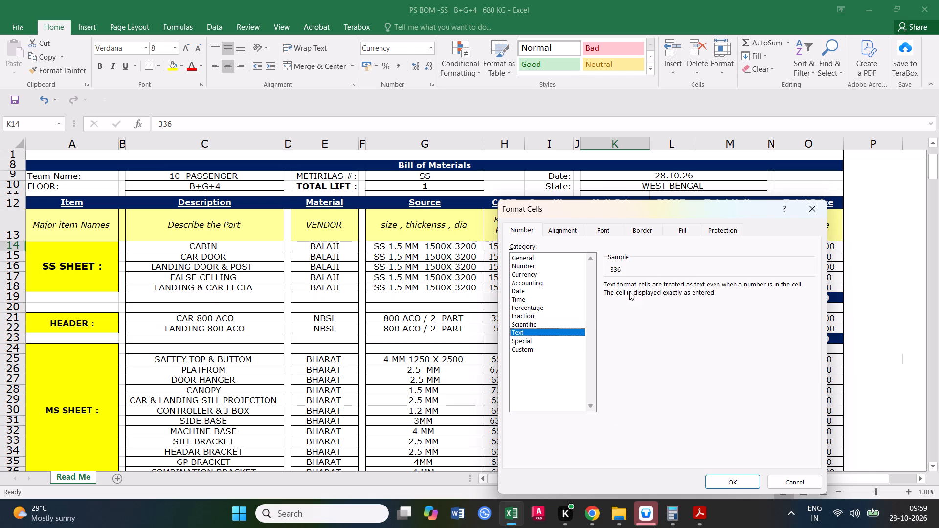
{"action": "left_click", "coordinate": [629, 295]}
{"action": "left_click", "coordinate": [528, 260]}
Examine the alignment, font, border, fill and protection settings of the CABIN unit price cell, and close them without changes.
{"action": "left_click", "coordinate": [561, 230]}
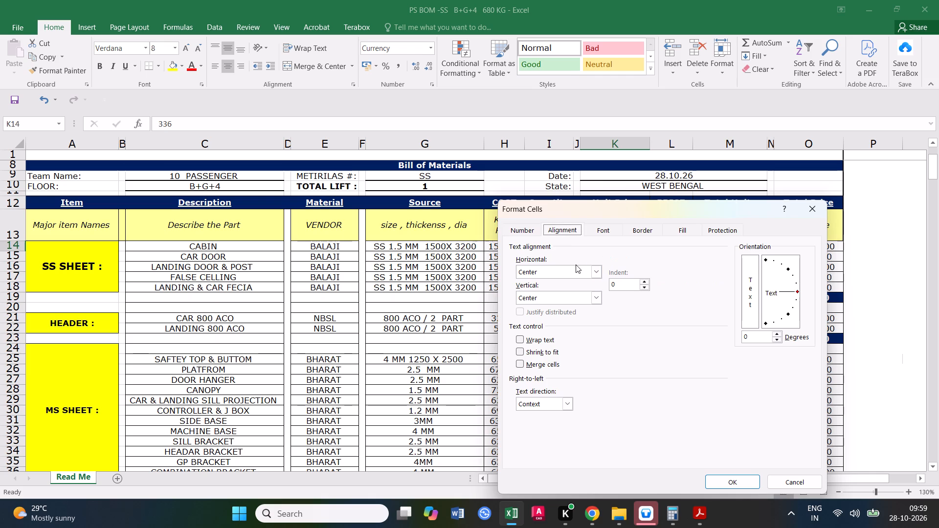
{"action": "left_click", "coordinate": [599, 229]}
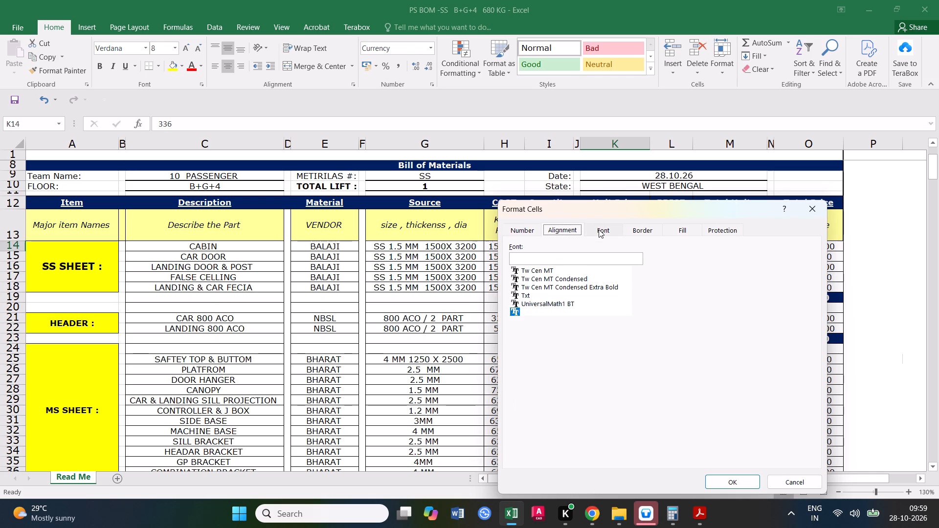
{"action": "left_click", "coordinate": [641, 226]}
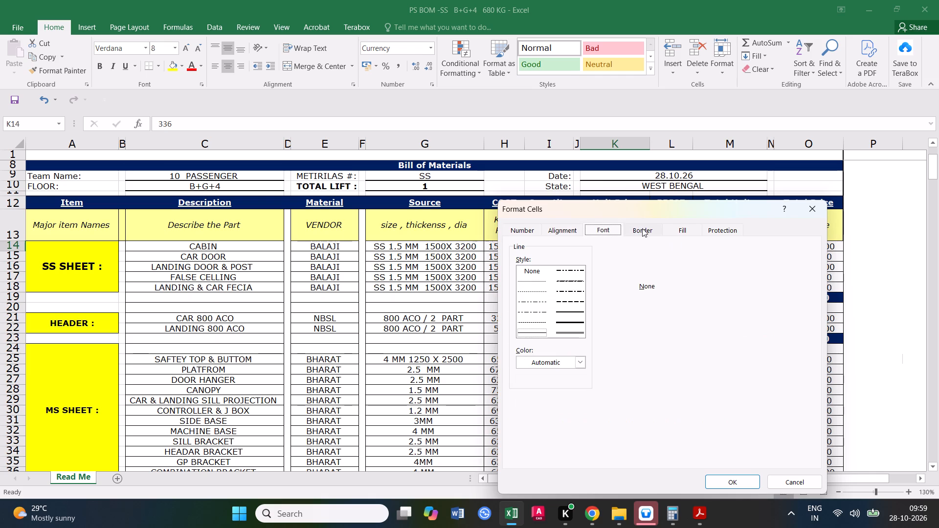
{"action": "left_click", "coordinate": [677, 229]}
{"action": "left_click", "coordinate": [715, 231]}
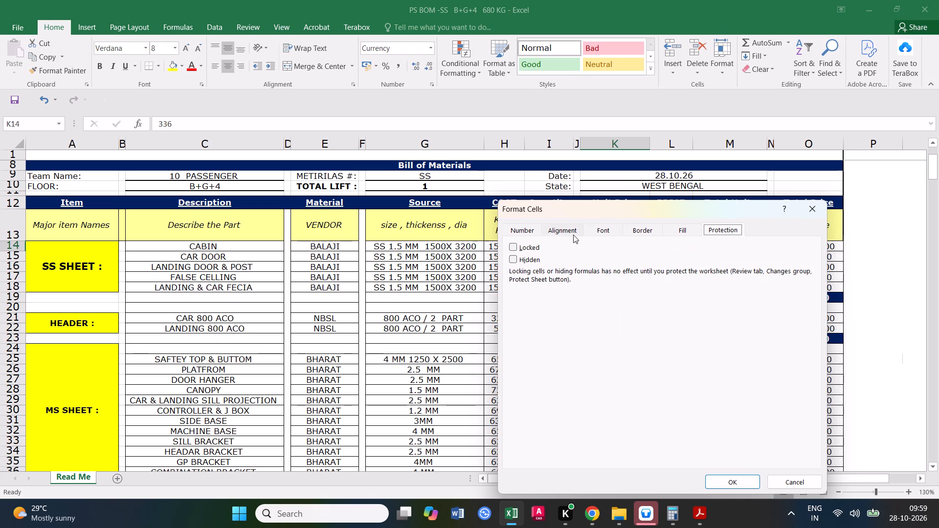
{"action": "left_click", "coordinate": [522, 229]}
{"action": "left_click", "coordinate": [811, 485]}
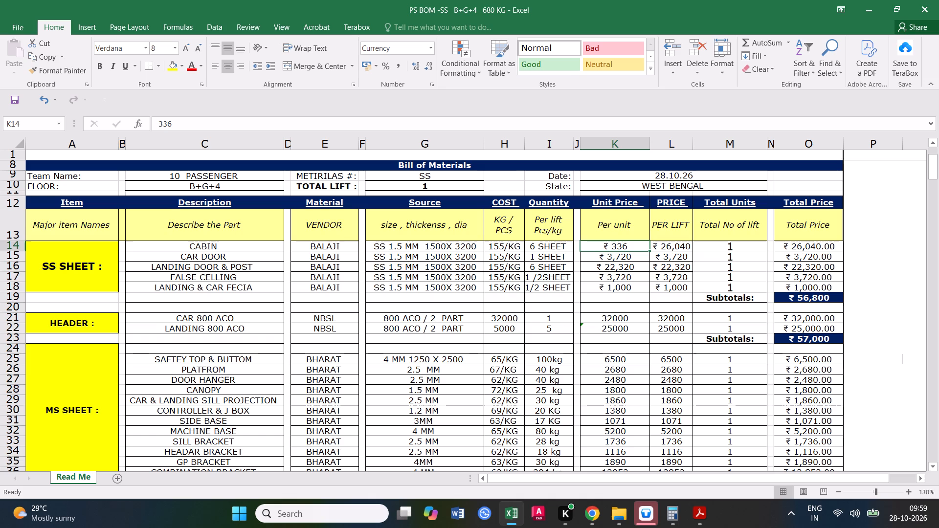
Change the number format of the CABIN row's unit price cell to General.
{"action": "double_click", "coordinate": [617, 249]}
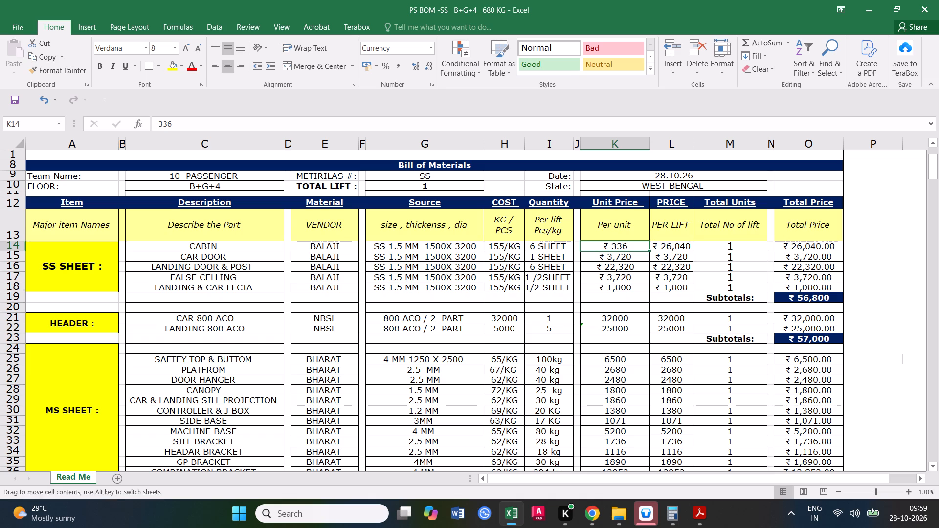
{"action": "double_click", "coordinate": [618, 246]}
{"action": "left_click", "coordinate": [626, 273]}
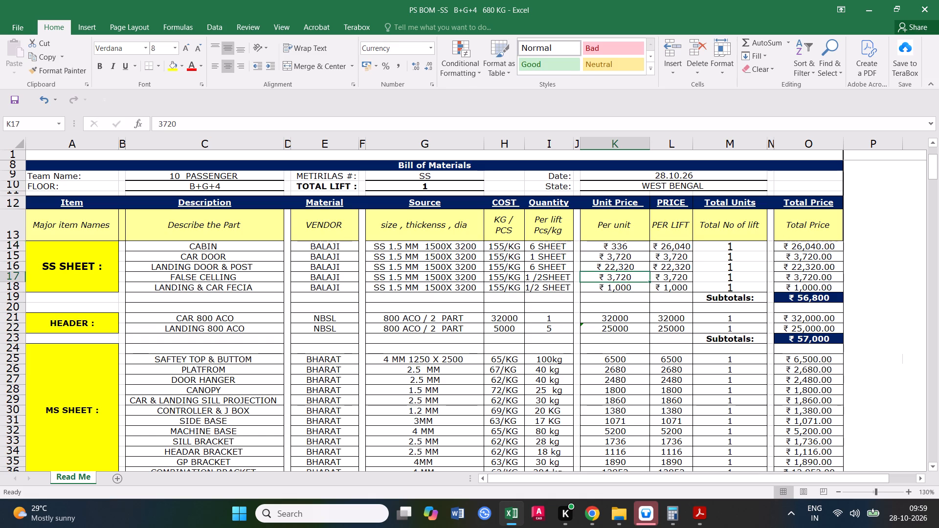
{"action": "left_click", "coordinate": [624, 244]}
{"action": "right_click", "coordinate": [624, 244]}
{"action": "left_click", "coordinate": [655, 441]}
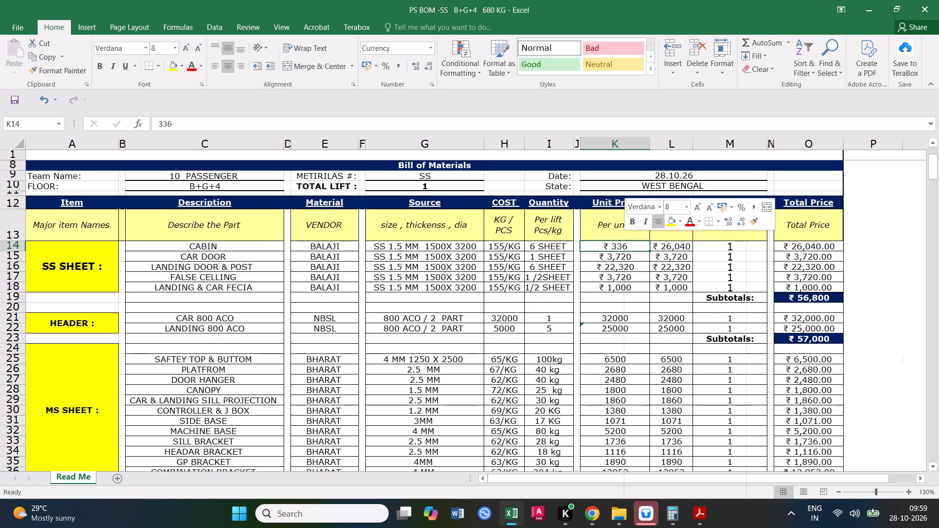
{"action": "left_click", "coordinate": [527, 252]}
{"action": "left_click", "coordinate": [518, 255]}
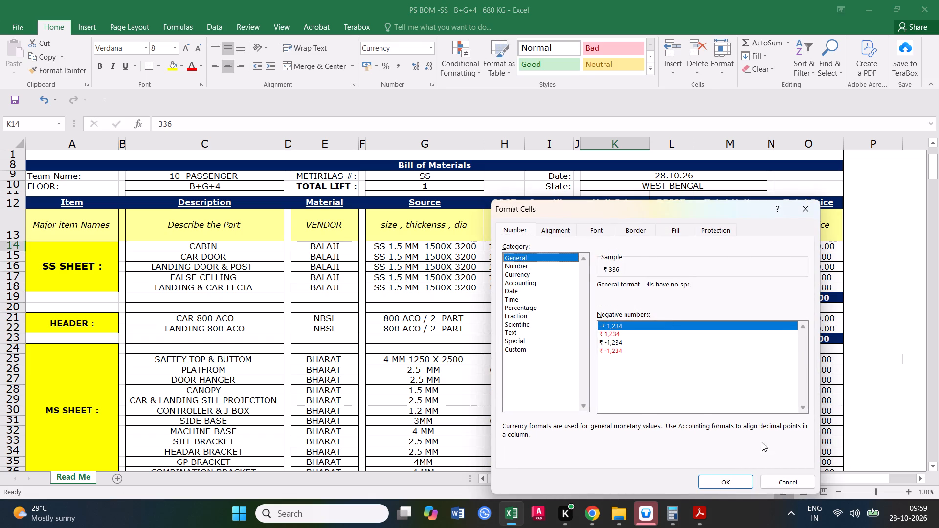
{"action": "left_click", "coordinate": [731, 480]}
{"action": "left_click", "coordinate": [622, 330]}
Fill the CABIN unit price of 336 down through the LANDING & CAR FECIA row.
{"action": "left_click", "coordinate": [627, 245]}
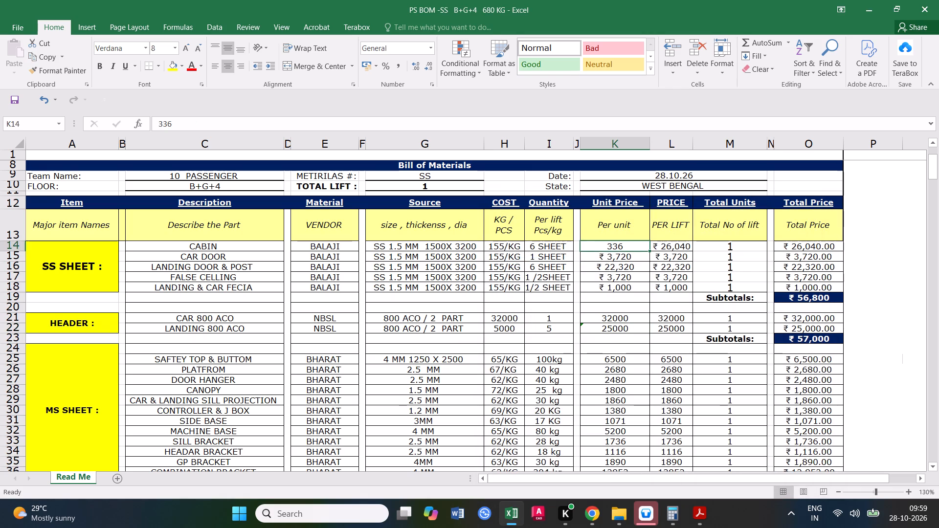
{"action": "left_click_drag", "start_coordinate": [650, 250], "coordinate": [648, 294]}
Add the unit KG after the number in the CABIN unit price cell, making it 336 KG.
{"action": "double_click", "coordinate": [631, 249]}
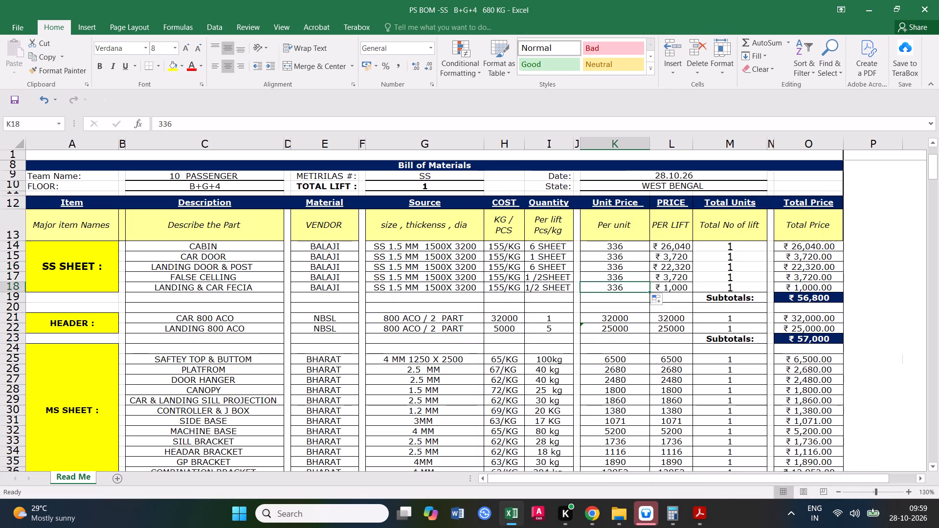
{"action": "double_click", "coordinate": [633, 246]}
{"action": "key", "text": "space"}
{"action": "type", "text": "KG"}
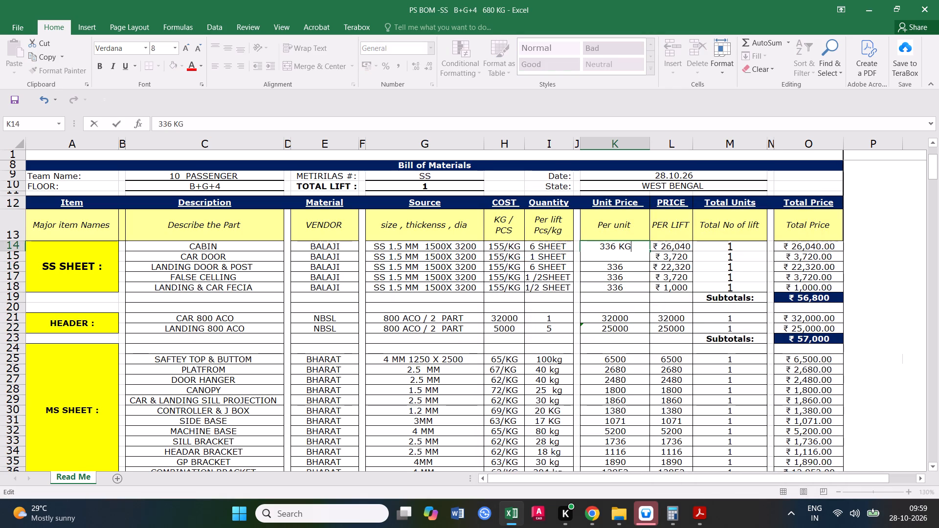
{"action": "key", "text": "space"}
{"action": "left_click", "coordinate": [633, 329]}
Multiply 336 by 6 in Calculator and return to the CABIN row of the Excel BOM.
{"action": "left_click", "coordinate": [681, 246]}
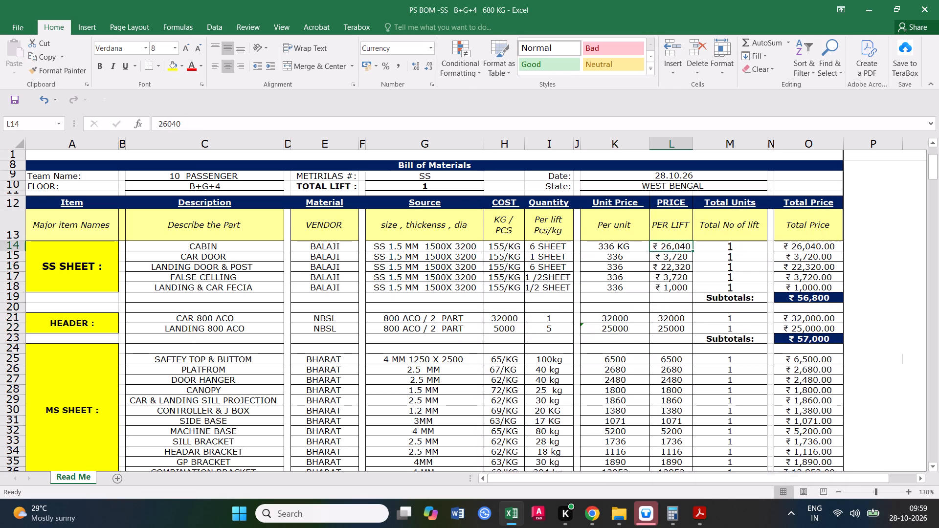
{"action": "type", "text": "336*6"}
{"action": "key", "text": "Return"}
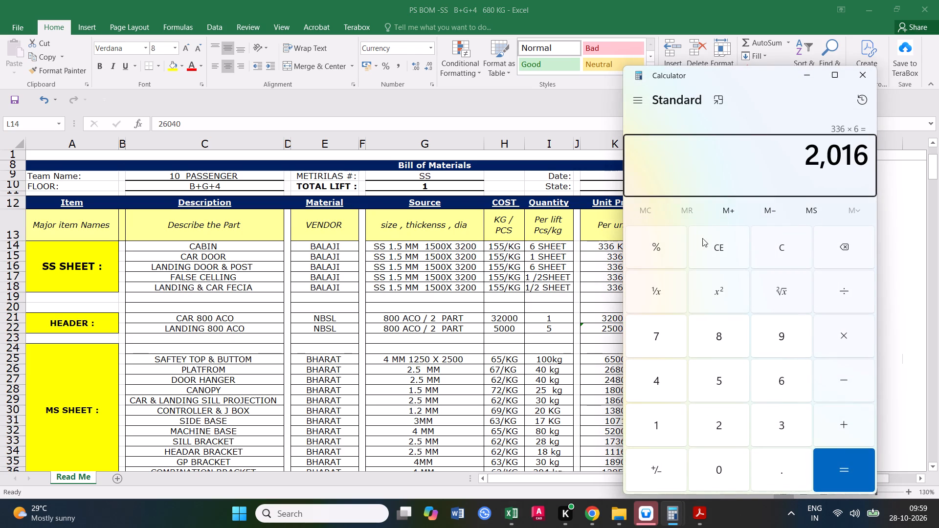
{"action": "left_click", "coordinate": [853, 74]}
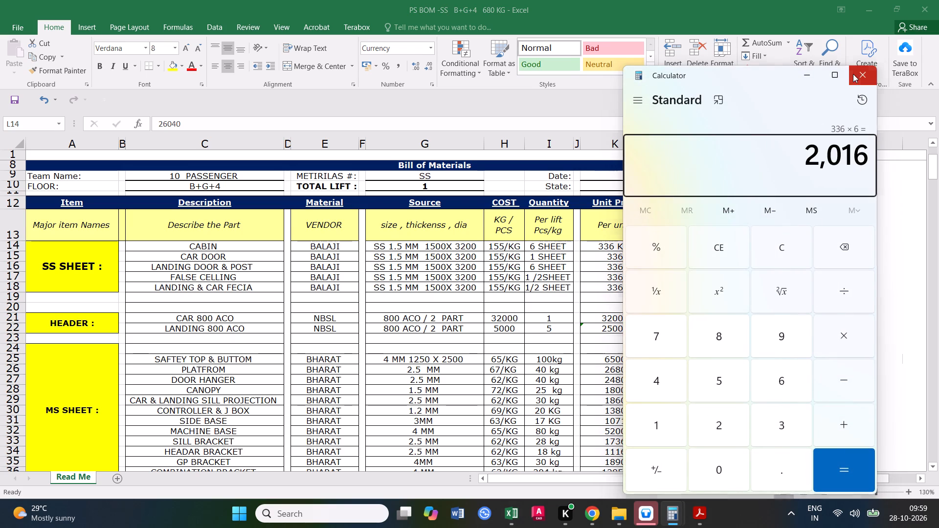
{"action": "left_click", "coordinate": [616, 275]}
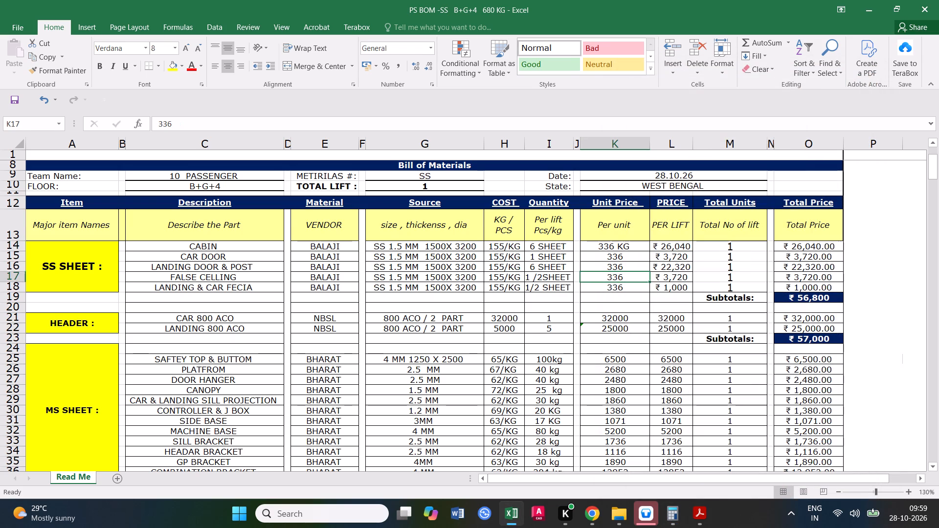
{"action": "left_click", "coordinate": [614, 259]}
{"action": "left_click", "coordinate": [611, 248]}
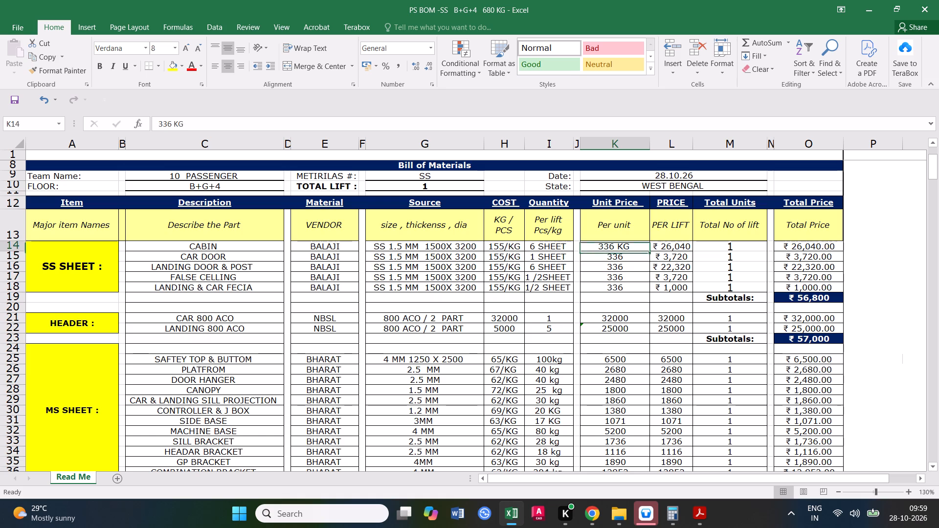
Multiply 336 by 155 in Calculator and enter 52080 as the CABIN row's price per lift in the BOM.
{"action": "left_click", "coordinate": [676, 249]}
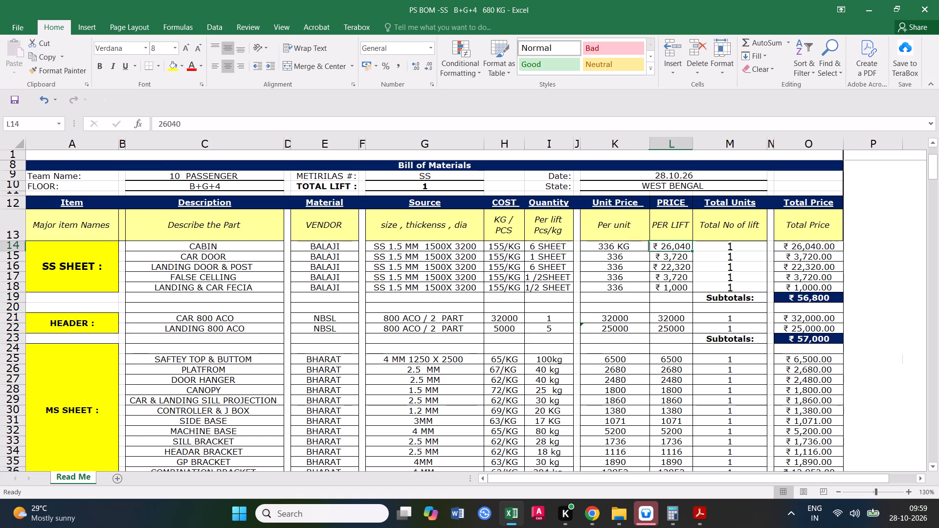
{"action": "type", "text": "336"}
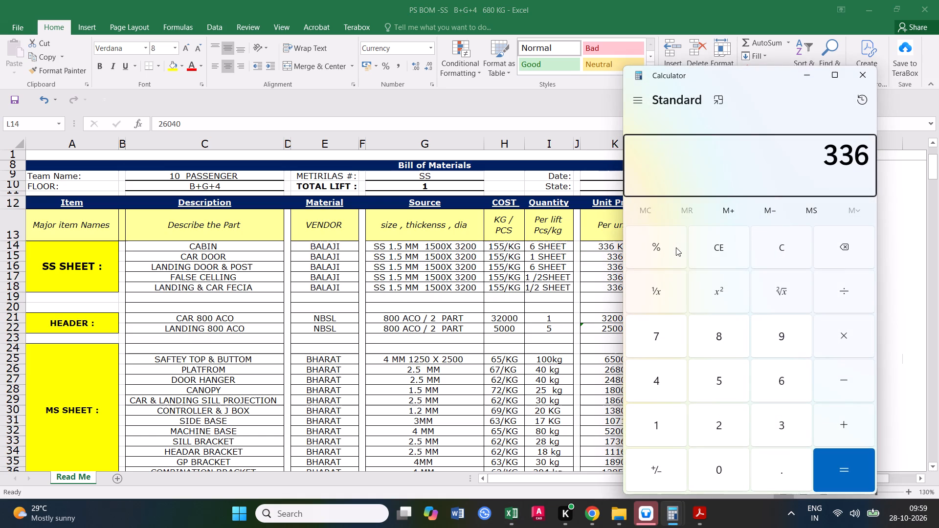
{"action": "type", "text": "*155"}
{"action": "key", "text": "Return"}
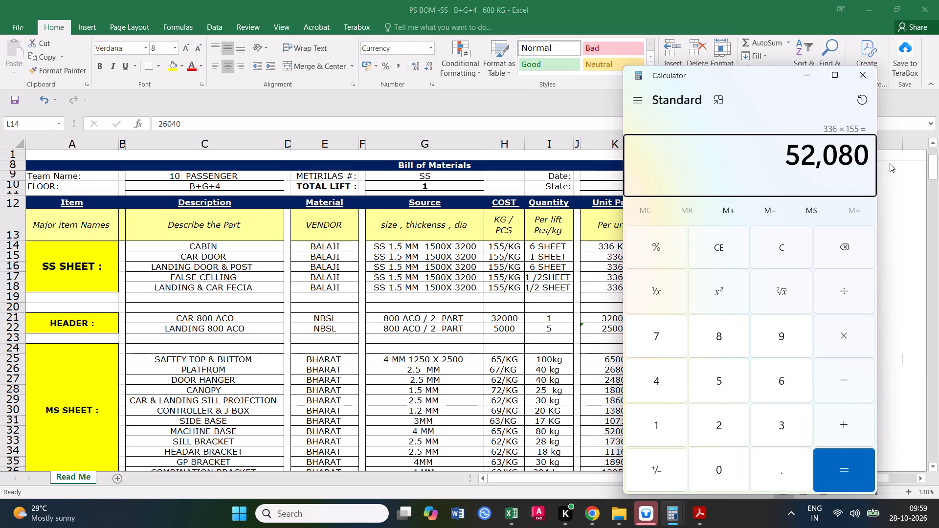
{"action": "left_click", "coordinate": [861, 78]}
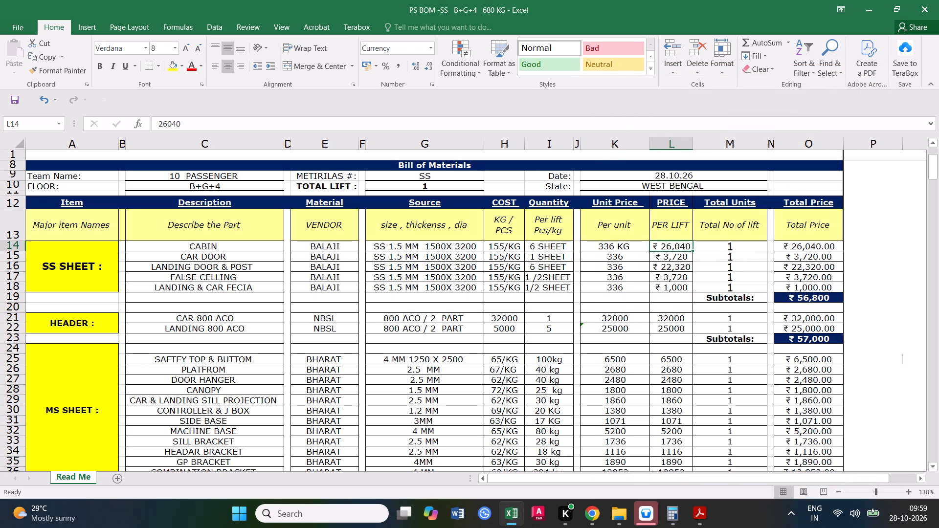
{"action": "type", "text": "52"}
{"action": "type", "text": "080"}
{"action": "left_click", "coordinate": [678, 307]}
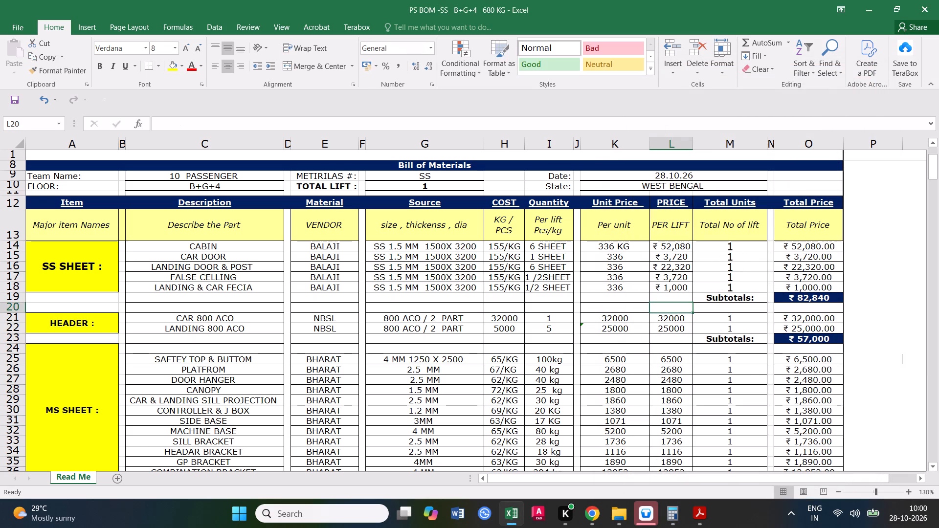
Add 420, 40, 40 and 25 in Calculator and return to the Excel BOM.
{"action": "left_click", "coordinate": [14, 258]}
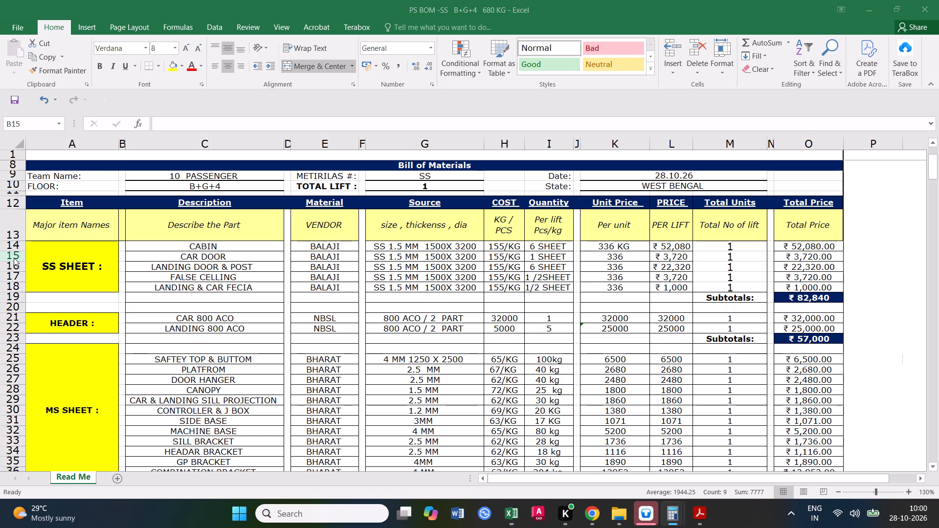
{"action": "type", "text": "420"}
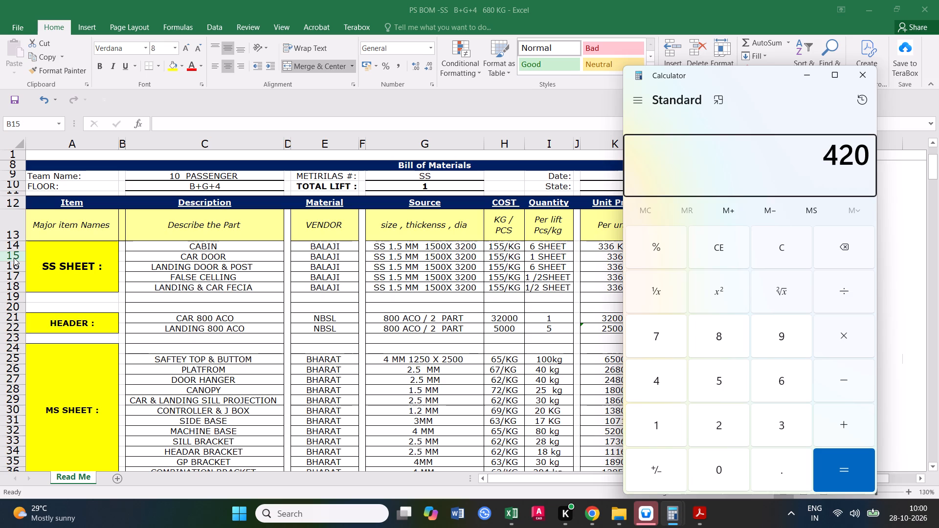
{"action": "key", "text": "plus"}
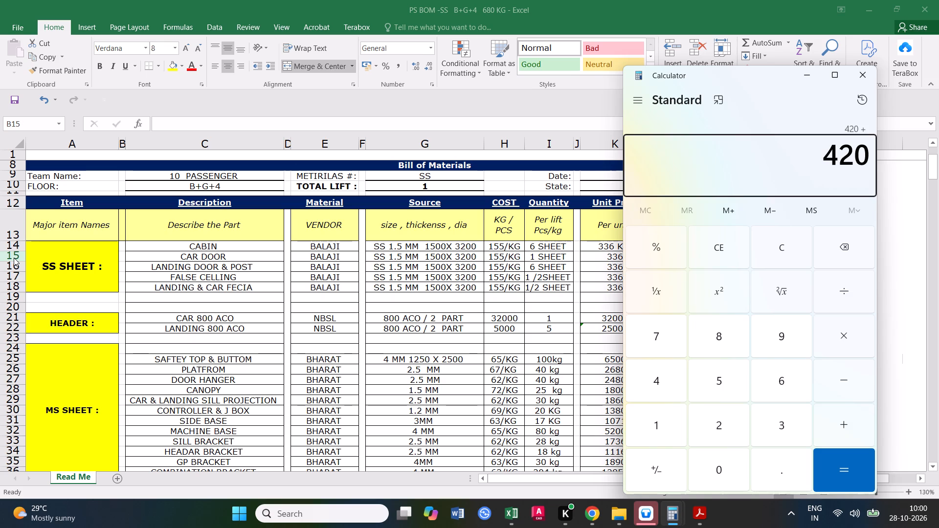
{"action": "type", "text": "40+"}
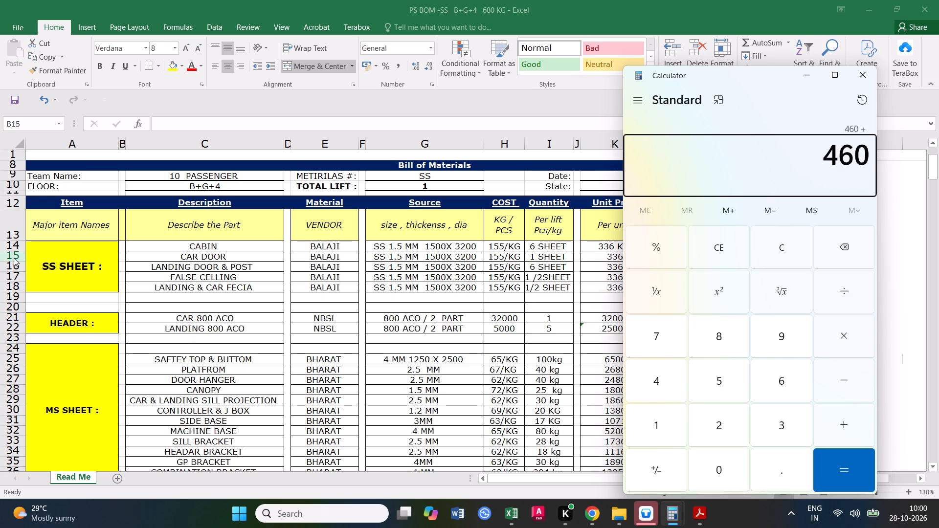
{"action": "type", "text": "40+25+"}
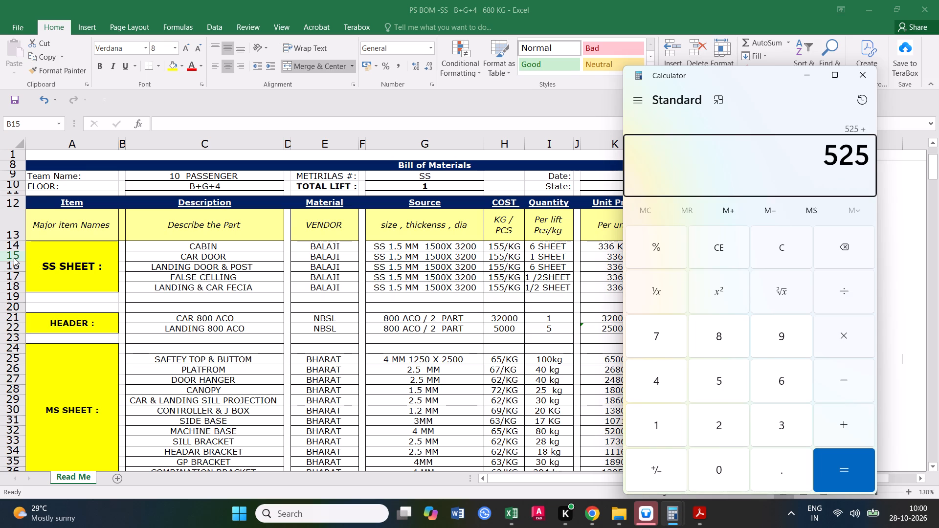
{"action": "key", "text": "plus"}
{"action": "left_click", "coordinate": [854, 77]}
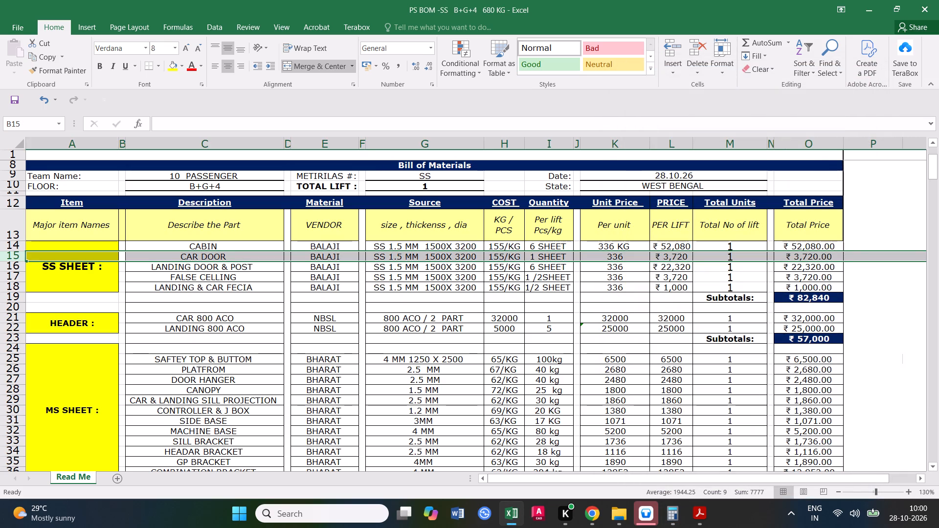
Enter 56 in the CAR DOOR row's unit price cell.
{"action": "left_click", "coordinate": [615, 256]}
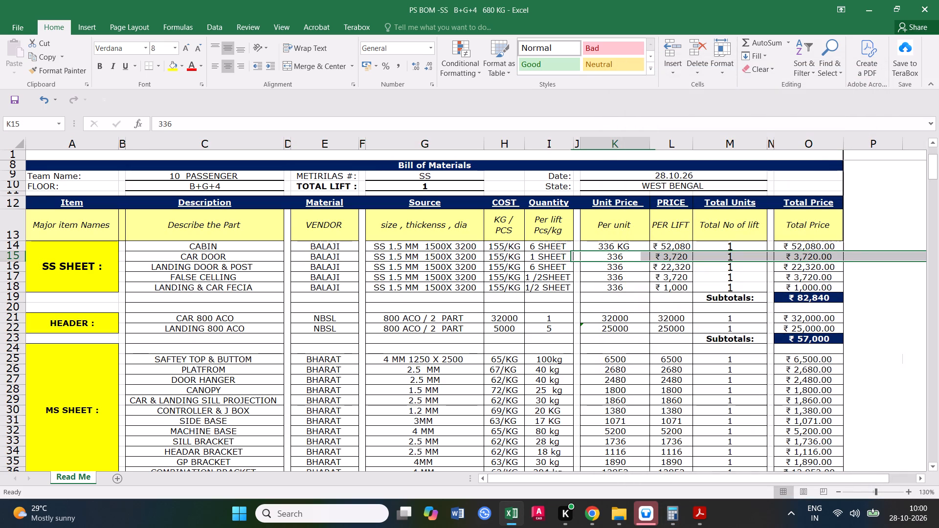
{"action": "type", "text": "56"}
{"action": "left_click", "coordinate": [622, 292]}
Multiply 56 by 155 in Calculator and enter 8680 as the CAR DOOR row's price per lift in the BOM.
{"action": "left_click", "coordinate": [669, 257]}
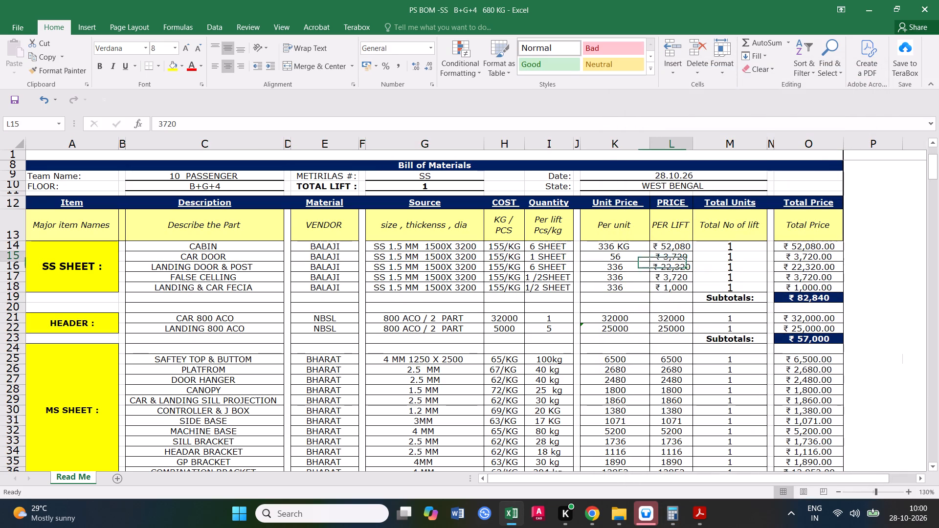
{"action": "type", "text": "56*155"}
{"action": "key", "text": "Return"}
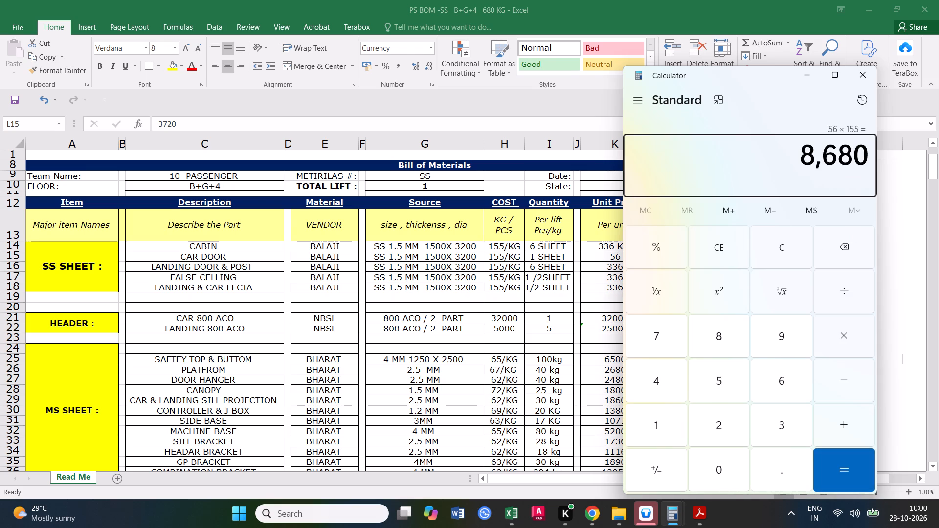
{"action": "left_click", "coordinate": [866, 76]}
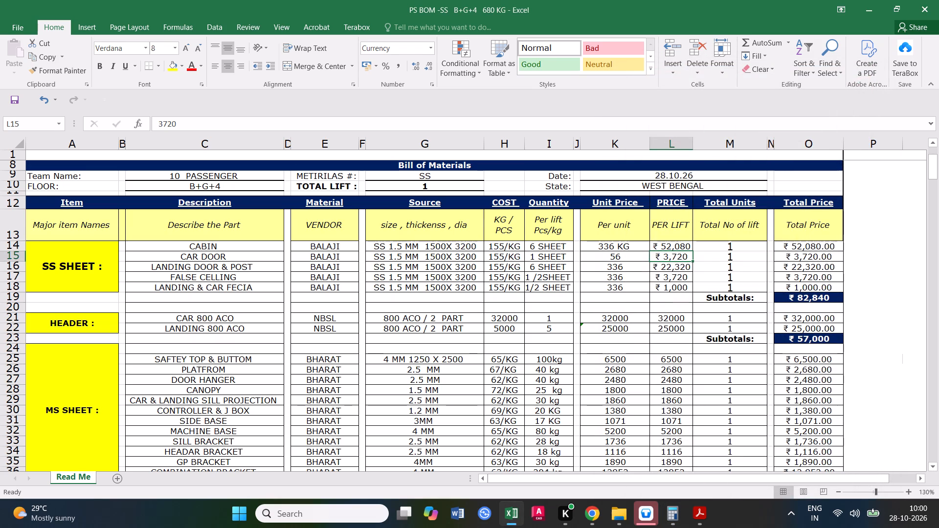
{"action": "type", "text": "8680"}
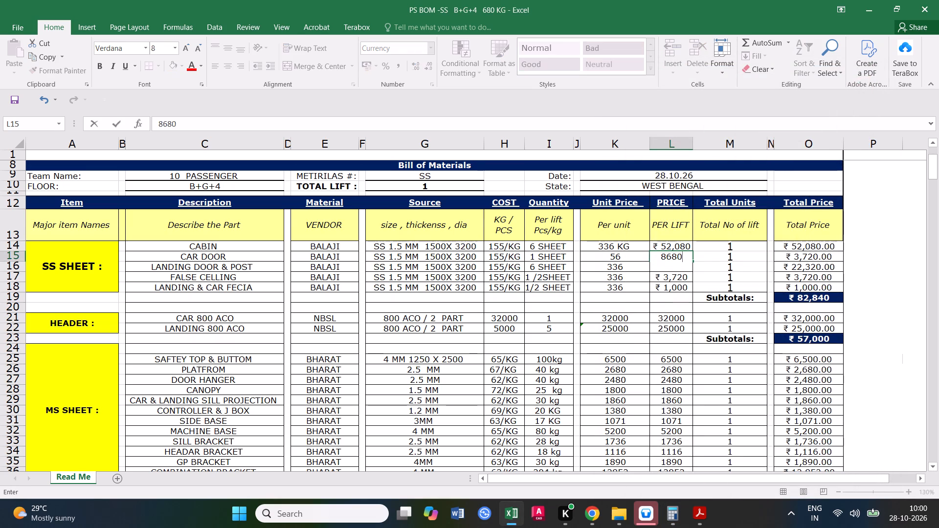
{"action": "left_click", "coordinate": [637, 295]}
Change the LANDING DOOR & POST row's quantity to 7 SHEET.
{"action": "left_click", "coordinate": [599, 266]}
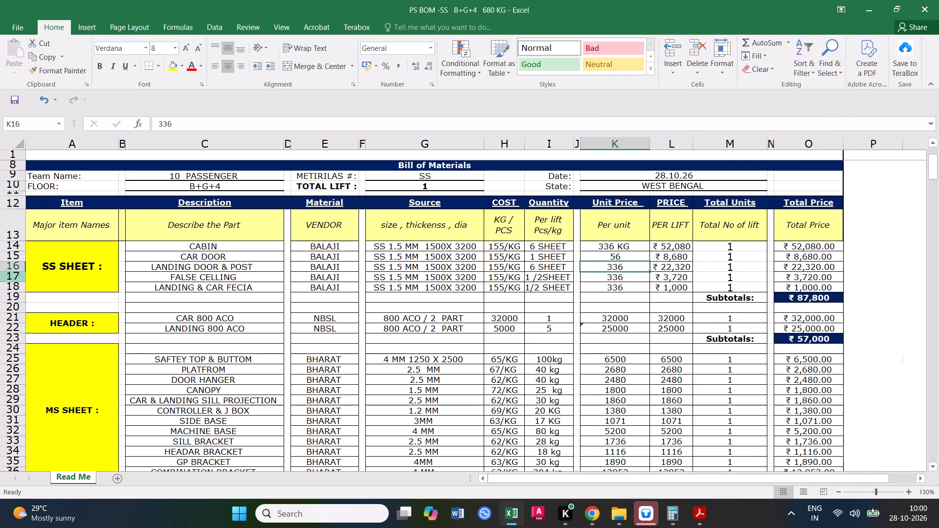
{"action": "left_click", "coordinate": [16, 265]}
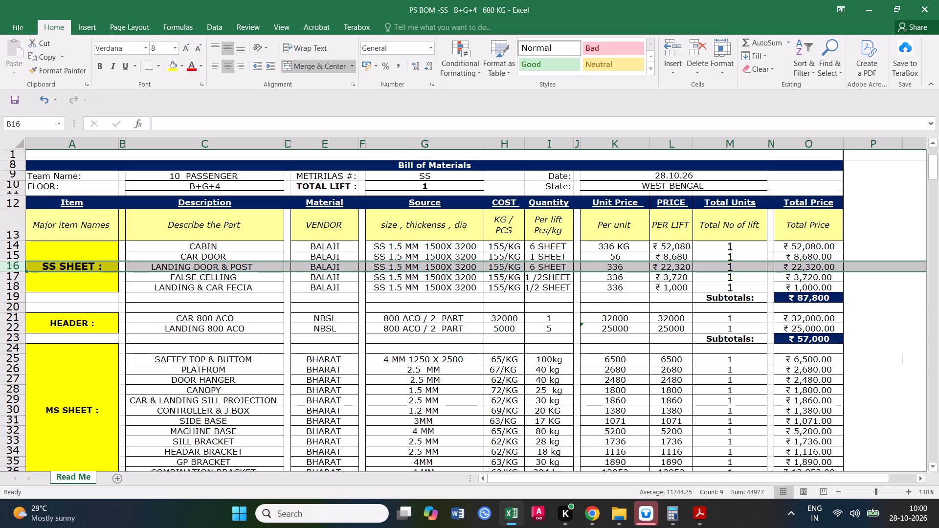
{"action": "double_click", "coordinate": [535, 267]}
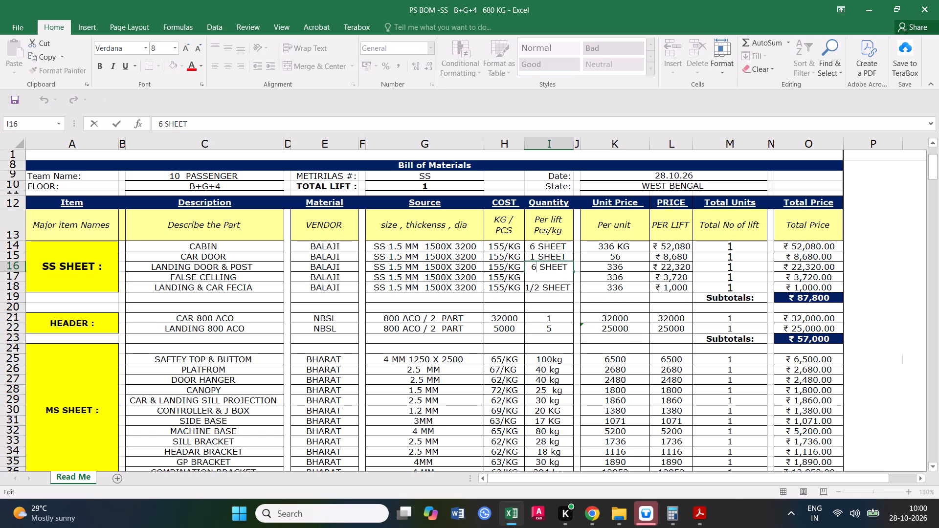
{"action": "key", "text": "BackSpace"}
{"action": "key", "text": "7"}
{"action": "left_click", "coordinate": [490, 323]}
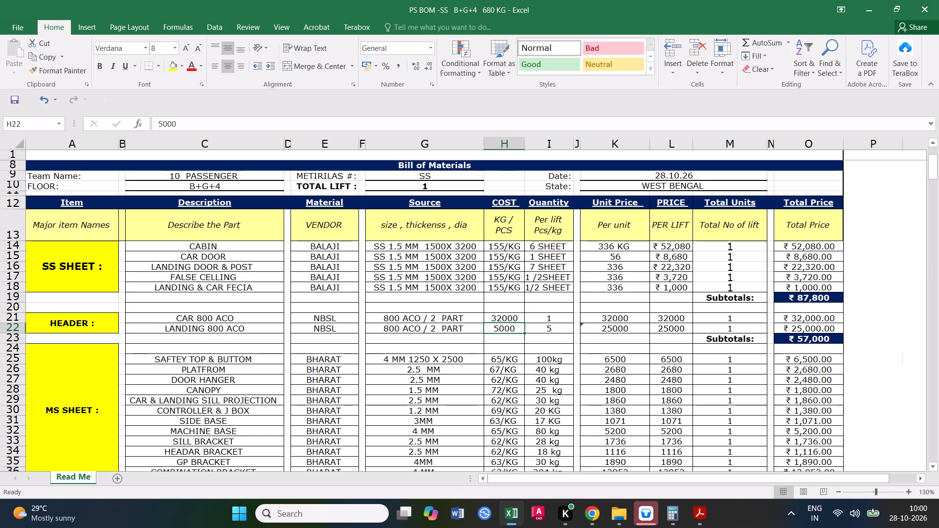
Multiply 7 by 56 in Calculator and enter 392 in column B of the LANDING DOOR & POST row in the Excel BOM.
{"action": "left_click", "coordinate": [9, 267]}
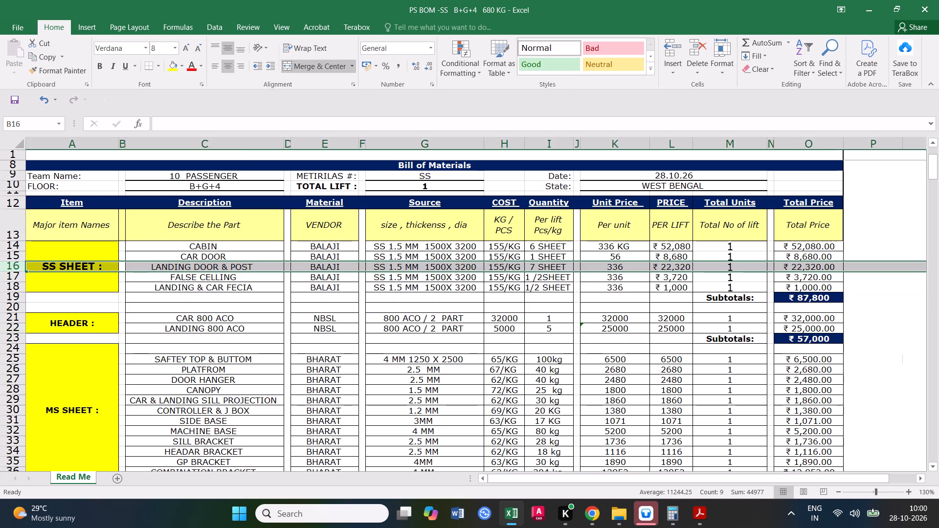
{"action": "type", "text": "7*56"}
{"action": "key", "text": "Return"}
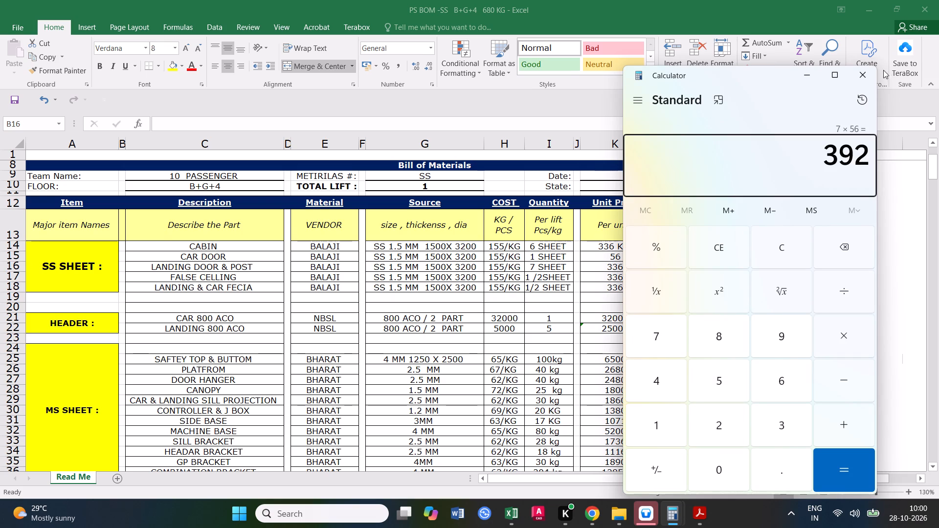
{"action": "left_click", "coordinate": [872, 75]}
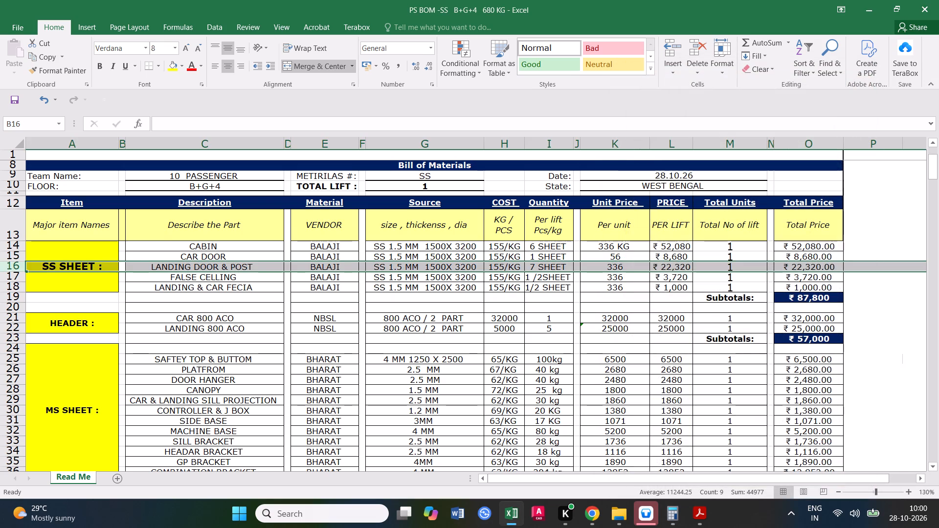
{"action": "type", "text": "392"}
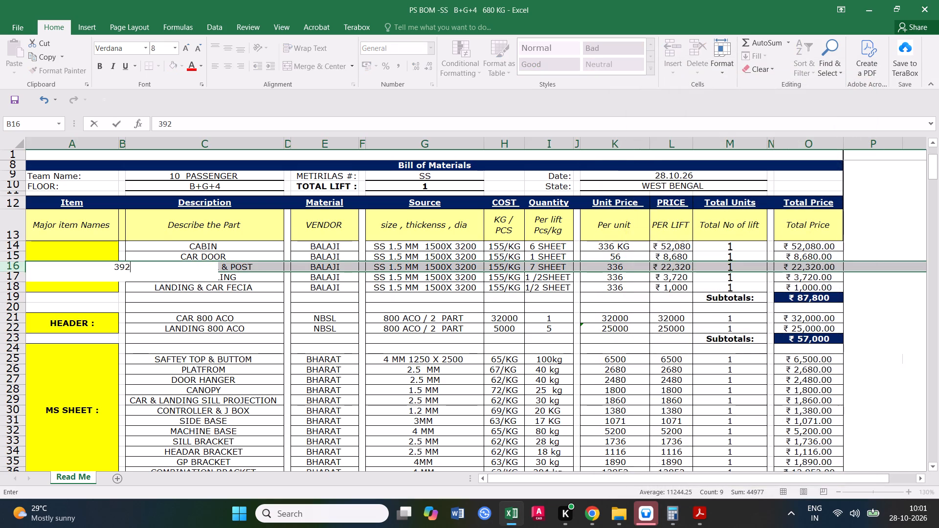
{"action": "left_click", "coordinate": [627, 309]}
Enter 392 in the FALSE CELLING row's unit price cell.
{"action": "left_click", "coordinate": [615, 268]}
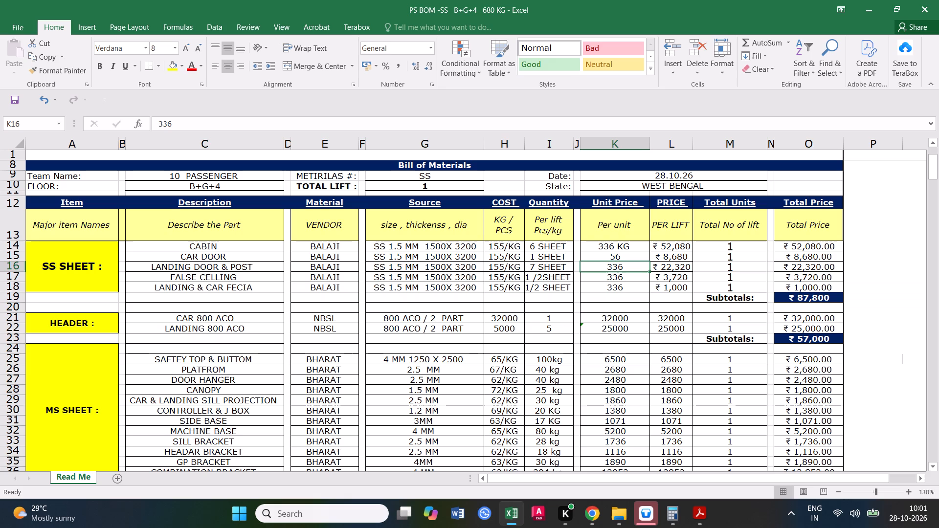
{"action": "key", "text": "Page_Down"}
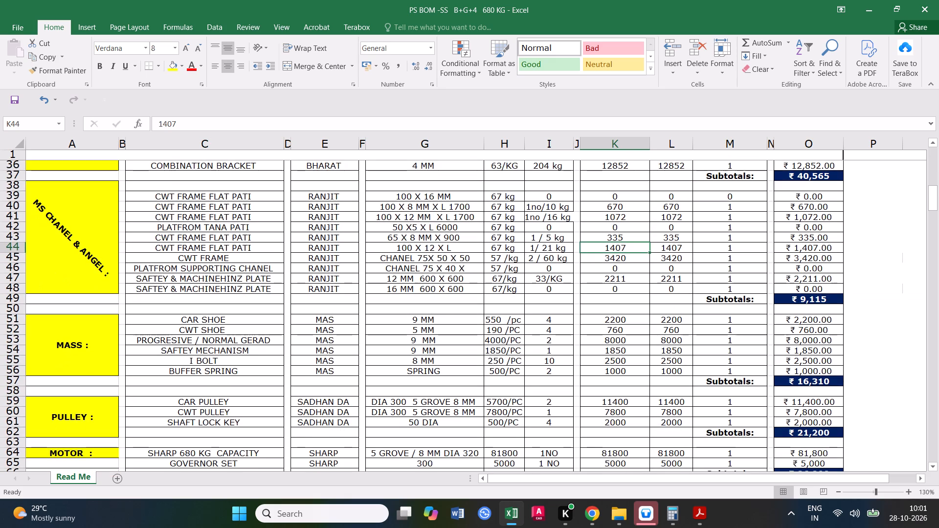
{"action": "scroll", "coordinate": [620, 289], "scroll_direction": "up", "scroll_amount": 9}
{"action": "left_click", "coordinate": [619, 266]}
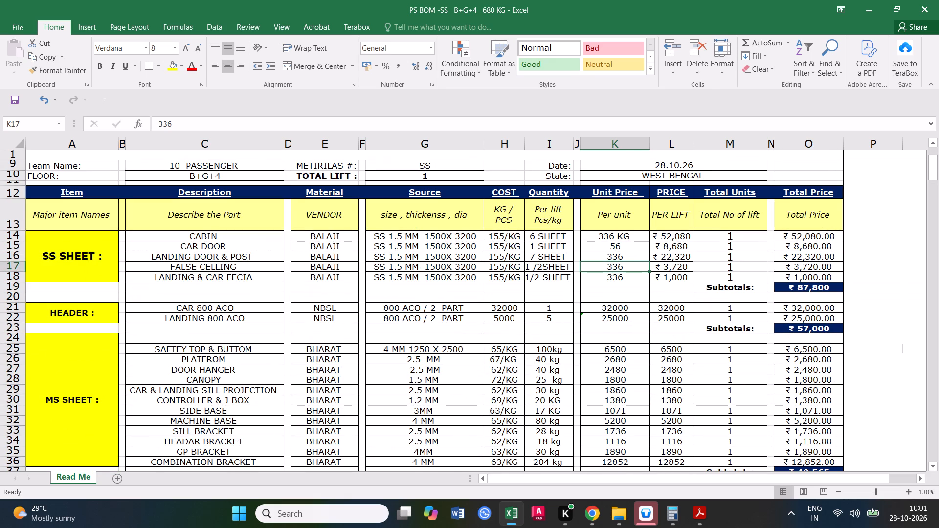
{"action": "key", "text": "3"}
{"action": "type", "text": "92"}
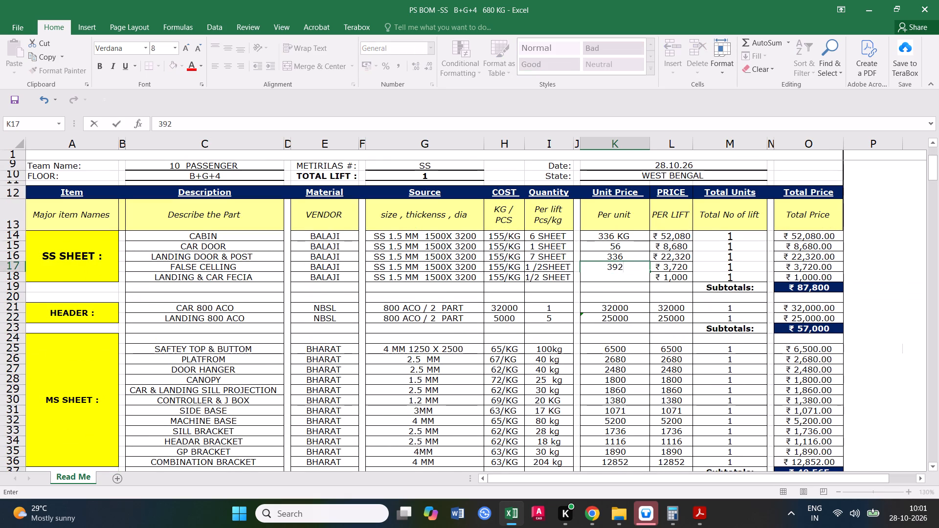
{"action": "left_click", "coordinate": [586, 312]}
Set the LANDING DOOR & POST row's unit price to 392.
{"action": "left_click", "coordinate": [622, 256]}
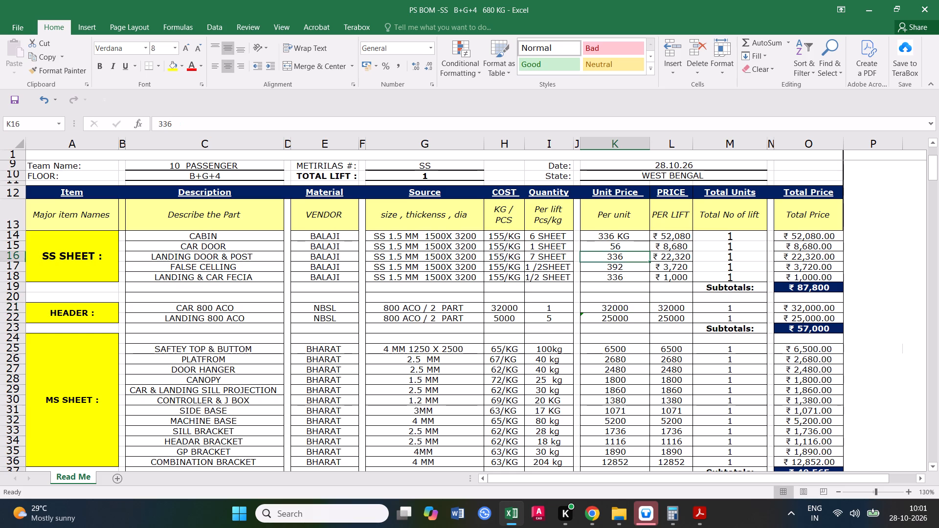
{"action": "type", "text": "392"}
{"action": "left_click", "coordinate": [602, 294]}
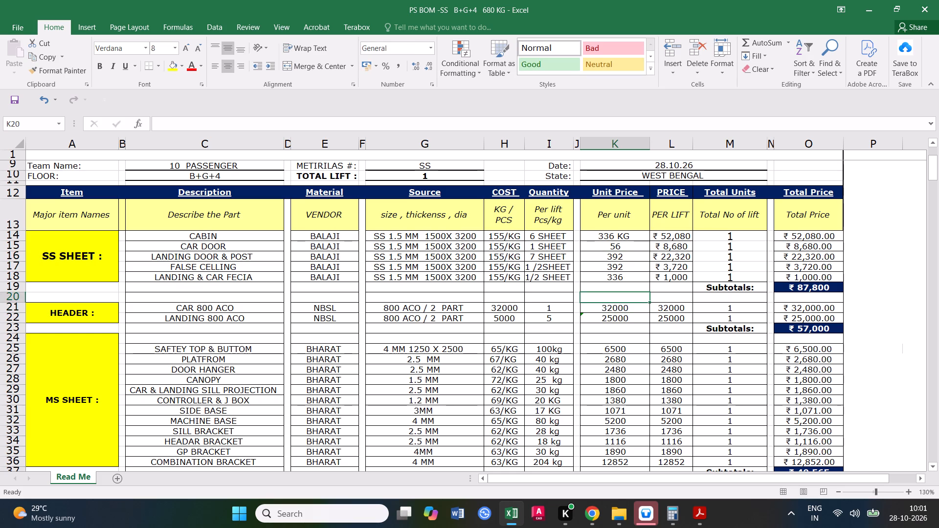
Multiply 392 by 155 in Calculator and enter 60760 as the LANDING DOOR & POST row's price per lift in the BOM.
{"action": "left_click", "coordinate": [671, 256]}
{"action": "type", "text": "392*155"}
{"action": "key", "text": "Return"}
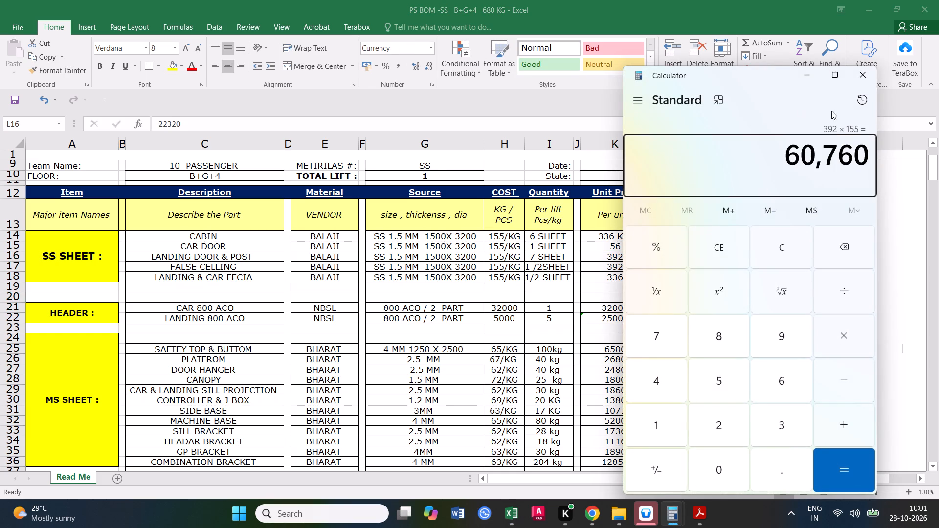
{"action": "left_click", "coordinate": [858, 76]}
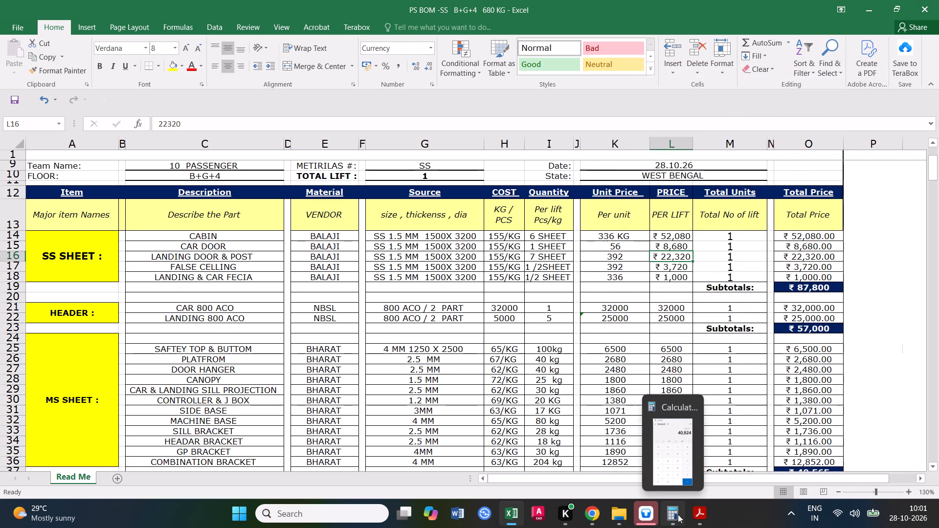
{"action": "left_click", "coordinate": [682, 456]}
{"action": "double_click", "coordinate": [765, 293]}
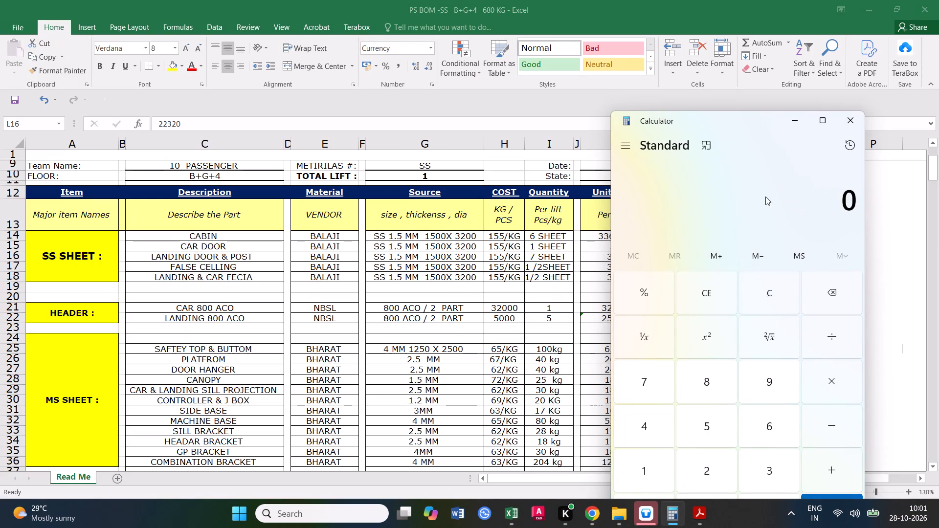
{"action": "left_click_drag", "start_coordinate": [741, 122], "coordinate": [797, 120]}
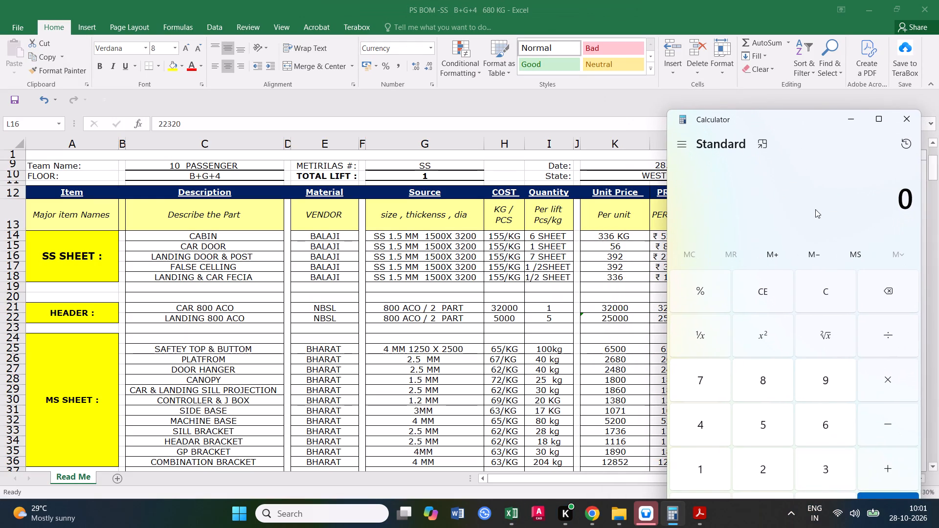
{"action": "type", "text": "392*155"}
{"action": "key", "text": "Return"}
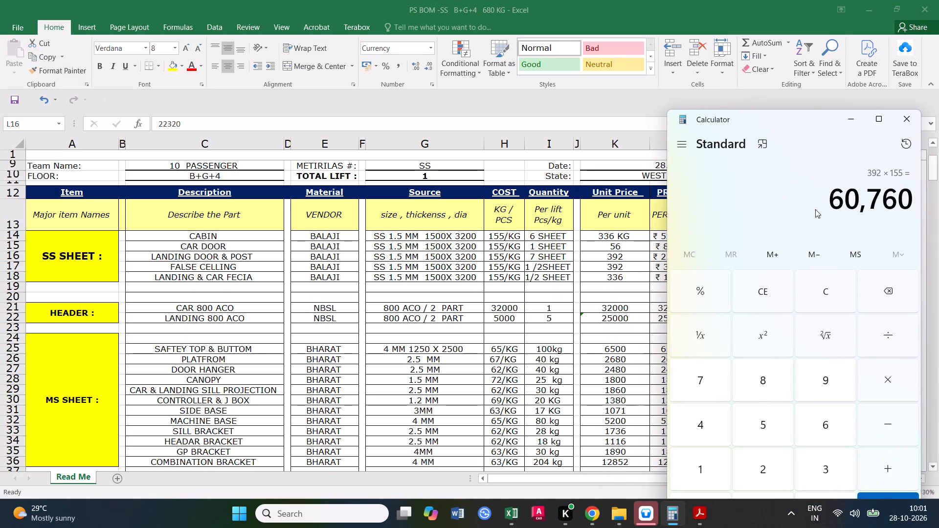
{"action": "left_click", "coordinate": [898, 123]}
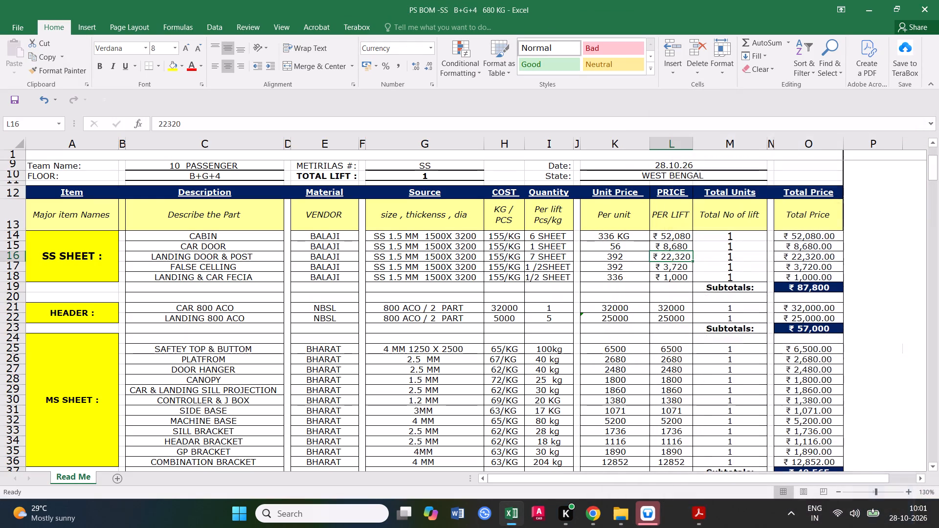
{"action": "type", "text": "60760"}
{"action": "left_click", "coordinate": [680, 311]}
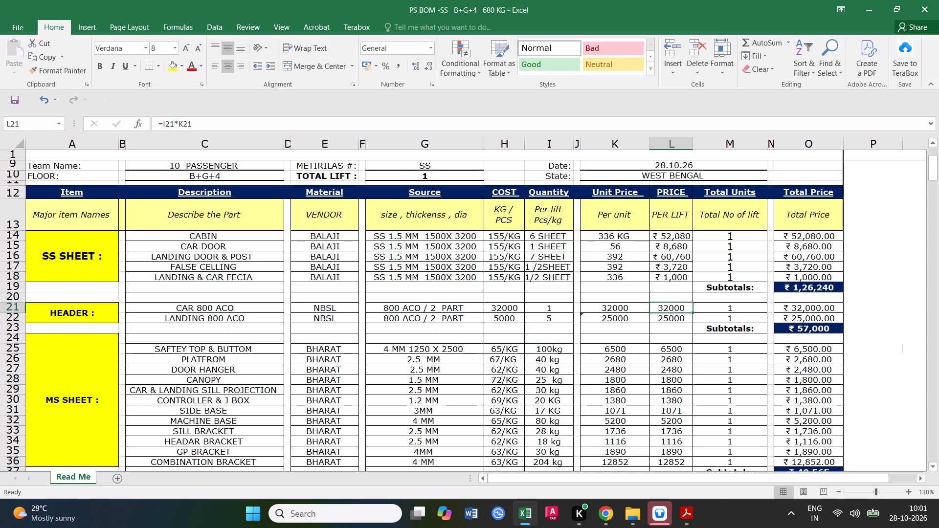
Divide 56 by 2 in Calculator and enter 28 as the FALSE CELLING row's unit price in the BOM.
{"action": "left_click", "coordinate": [13, 257]}
{"action": "left_click", "coordinate": [14, 103]}
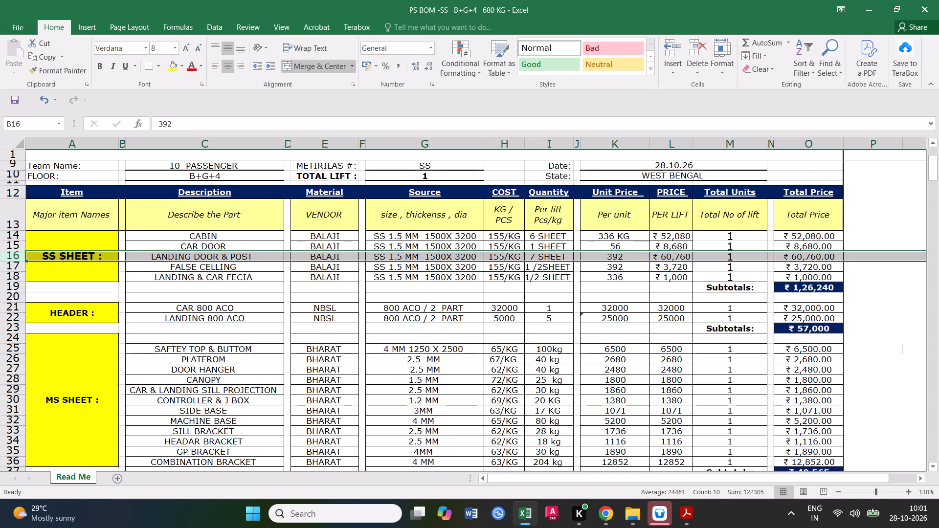
{"action": "left_click", "coordinate": [13, 266]}
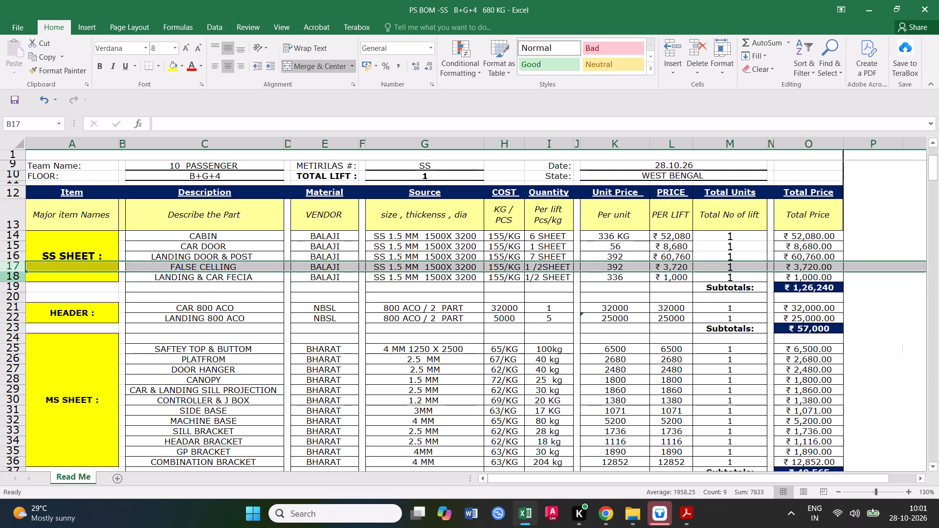
{"action": "left_click", "coordinate": [617, 268]}
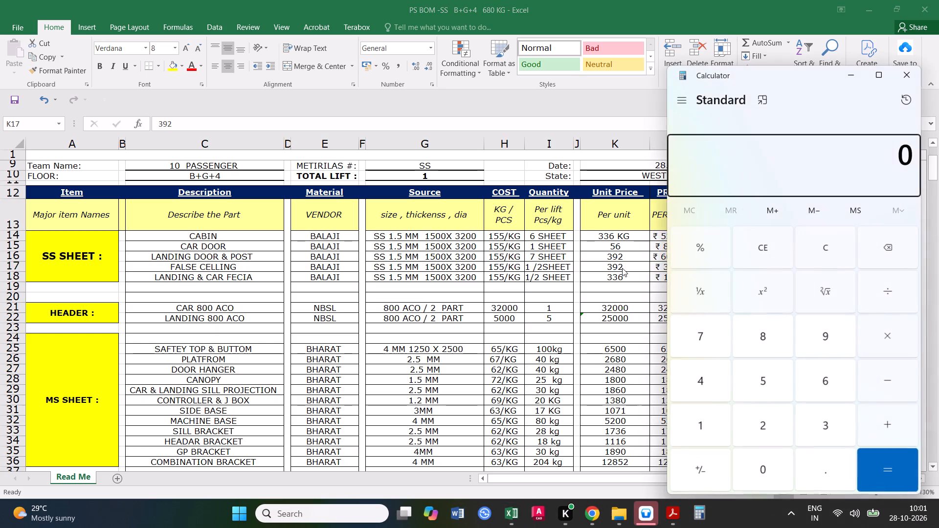
{"action": "type", "text": "56"}
{"action": "type", "text": "/2"}
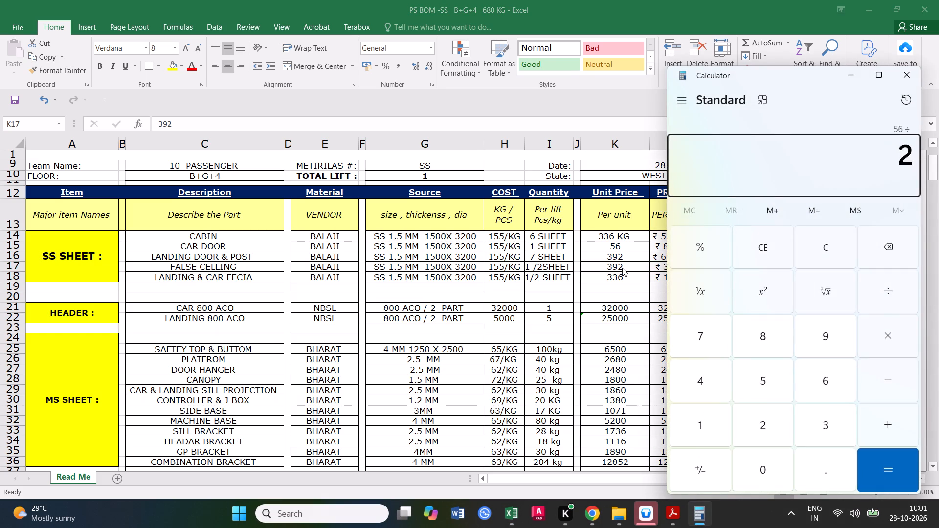
{"action": "key", "text": "Return"}
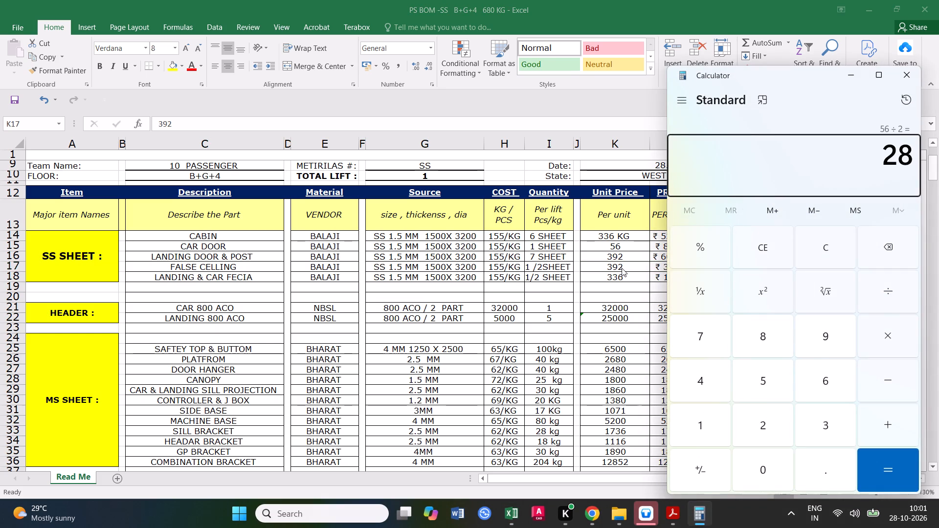
{"action": "left_click", "coordinate": [621, 268]}
{"action": "type", "text": "28"}
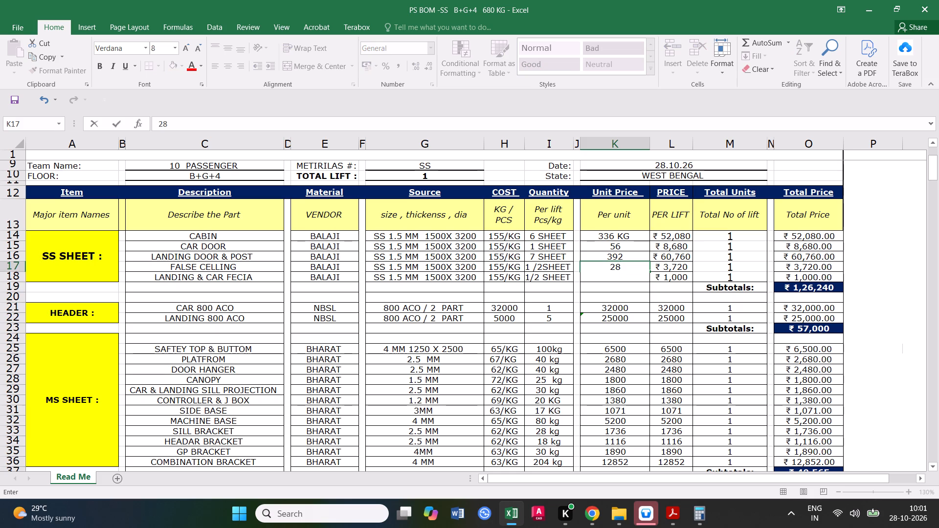
{"action": "left_click", "coordinate": [652, 288]}
Multiply 28 by 155 in Calculator and enter 4340 as the FALSE CELLING row's price per lift in the BOM.
{"action": "left_click", "coordinate": [671, 268]}
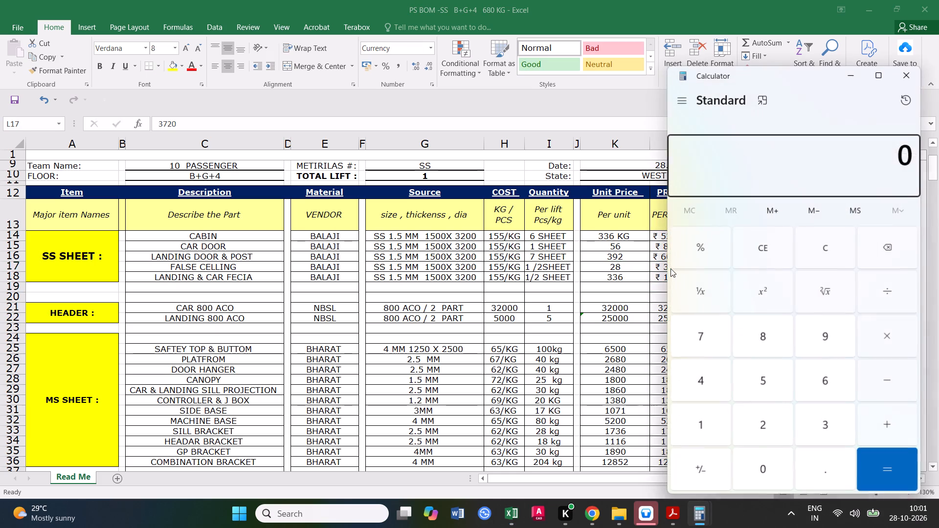
{"action": "type", "text": "28*155"}
{"action": "key", "text": "Return"}
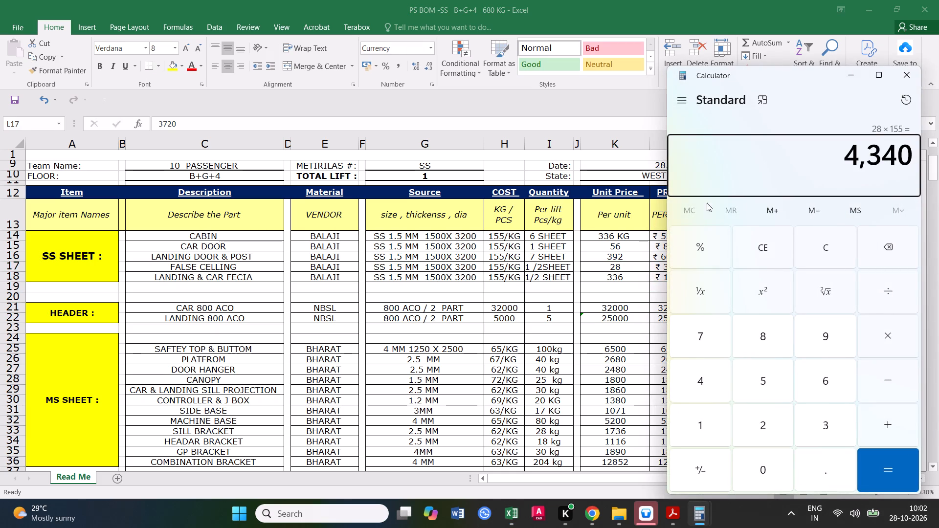
{"action": "left_click", "coordinate": [906, 72]}
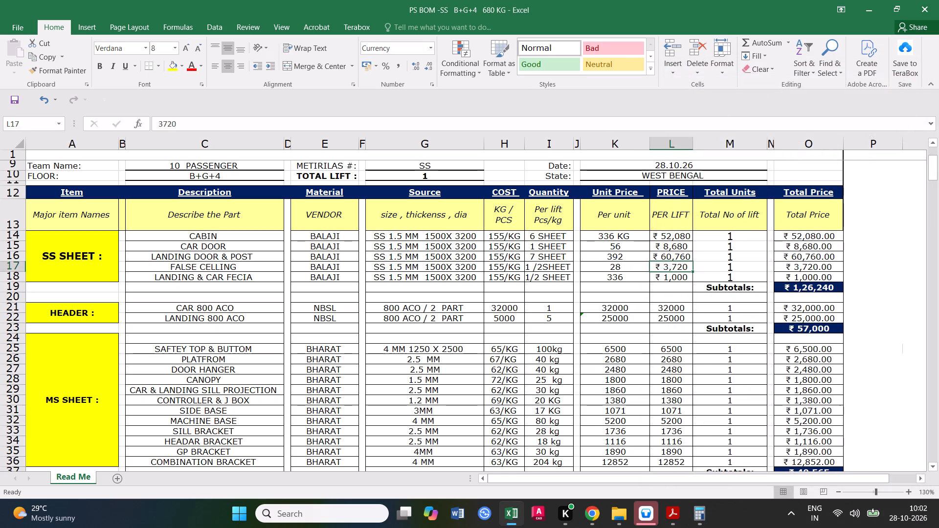
{"action": "left_click", "coordinate": [674, 265]}
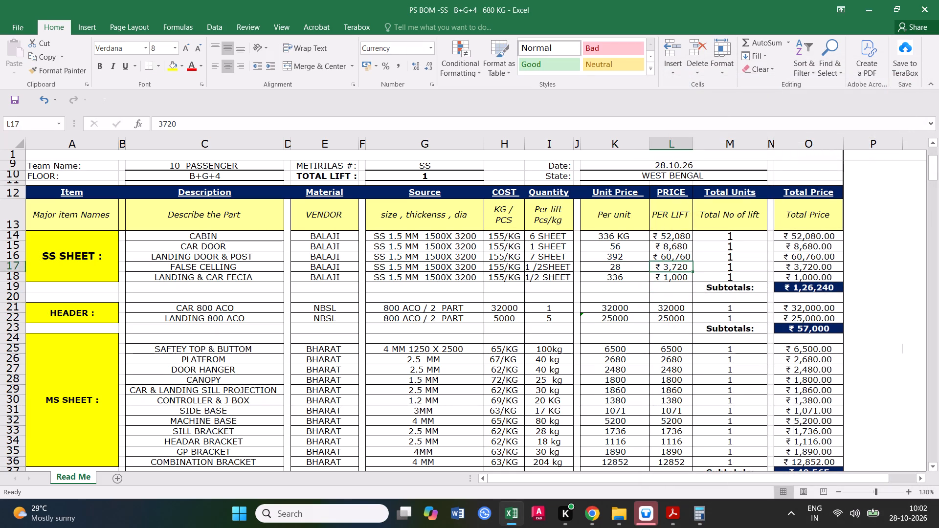
{"action": "type", "text": "4340"}
{"action": "left_click", "coordinate": [662, 332]}
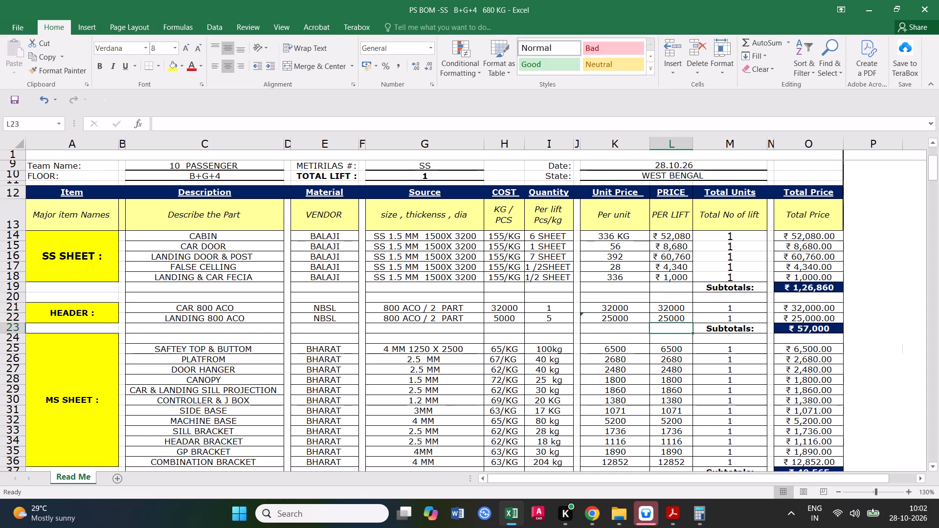
Select the LANDING & CAR FECIA row's unit price cell.
{"action": "left_click", "coordinate": [633, 280]}
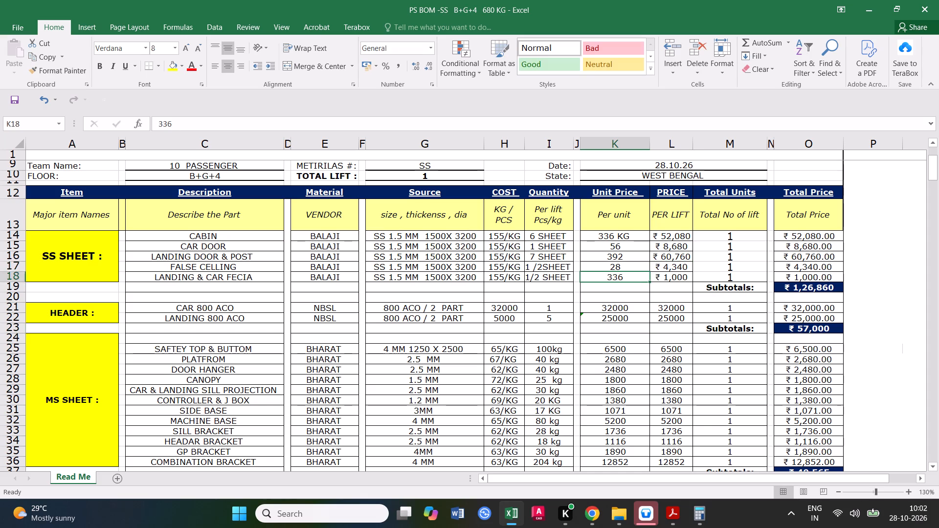
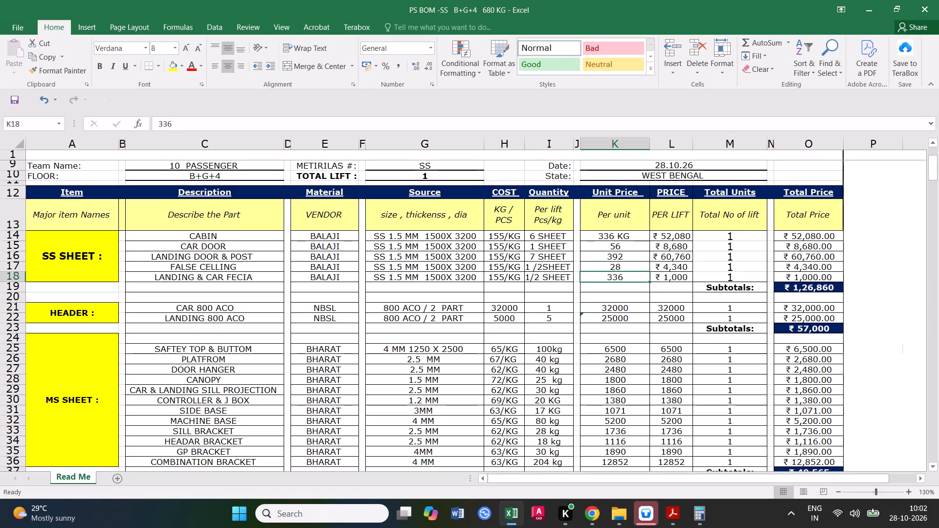
Enter 28 as the LANDING & CAR FECIA row's unit price in the BOM.
{"action": "type", "text": "28"}
{"action": "left_click", "coordinate": [642, 299]}
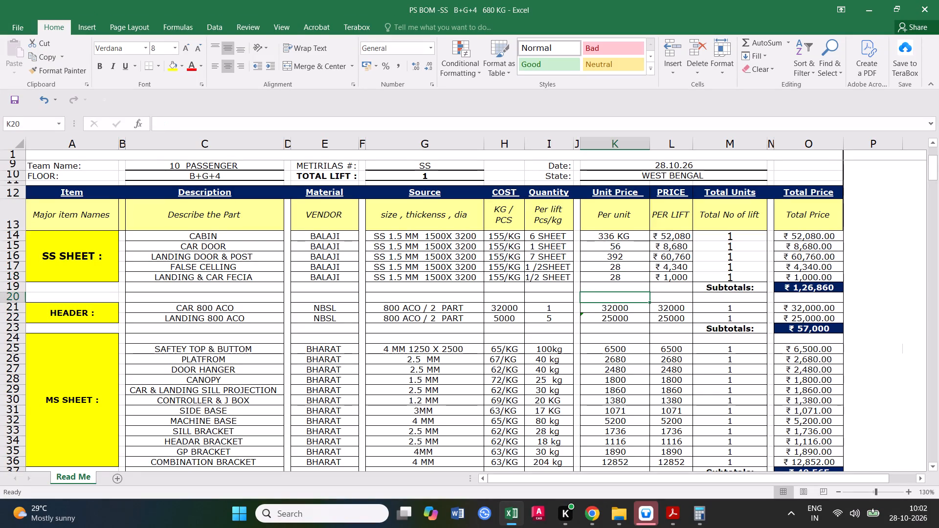
Enter 4340 as the LANDING & CAR FECIA row's price per lift in the SS SHEET section.
{"action": "left_click", "coordinate": [620, 278]}
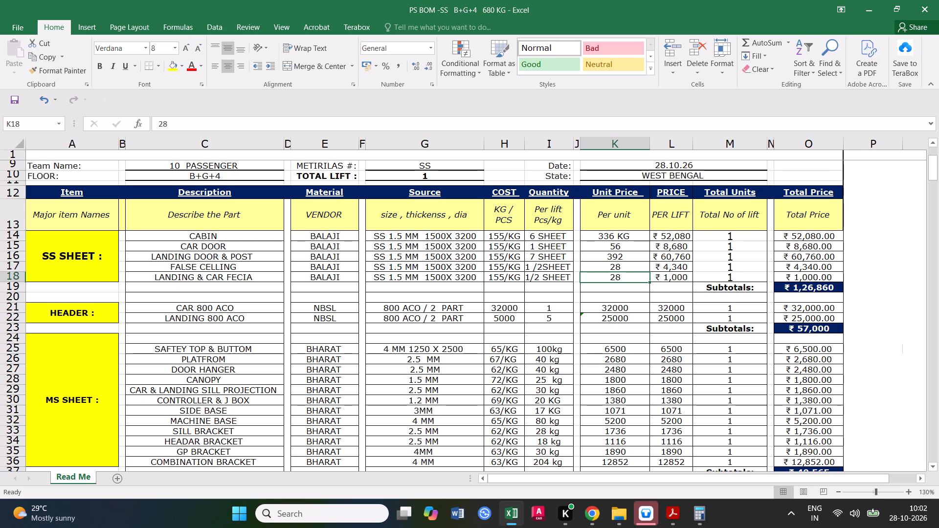
{"action": "left_click", "coordinate": [673, 276]}
{"action": "left_click", "coordinate": [611, 279]}
{"action": "left_click", "coordinate": [671, 278]}
{"action": "left_click", "coordinate": [602, 278]}
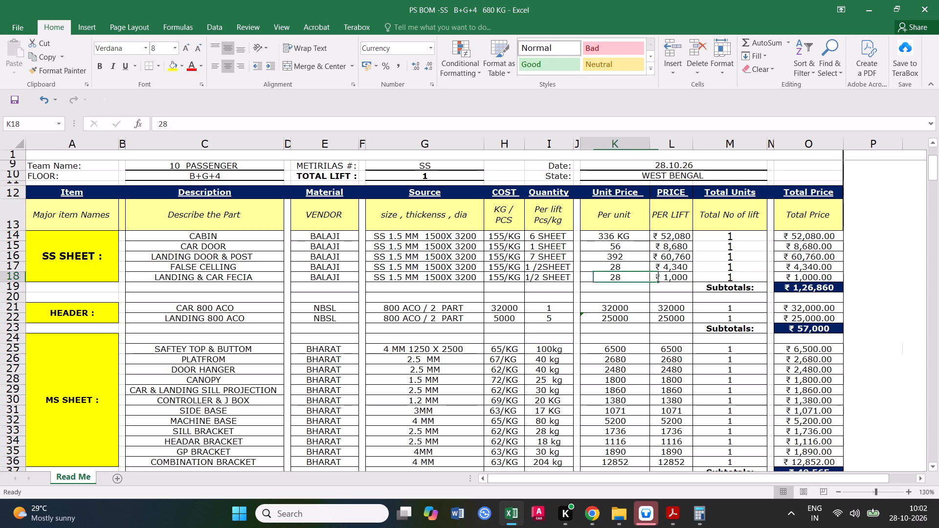
{"action": "left_click", "coordinate": [683, 279]}
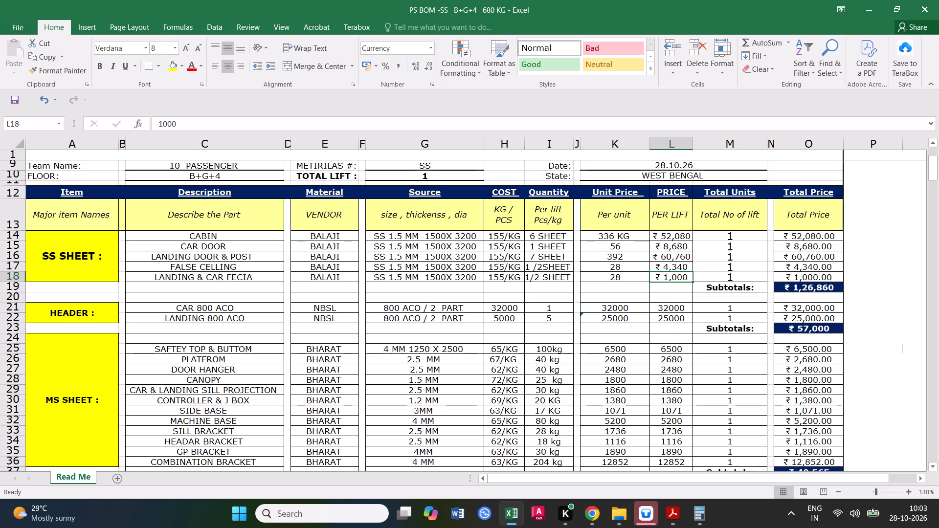
{"action": "left_click", "coordinate": [611, 277]}
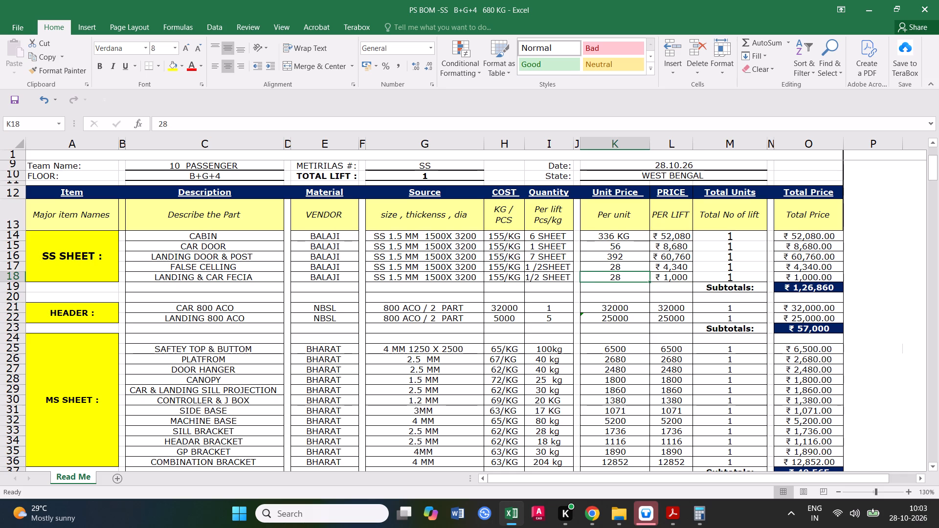
{"action": "left_click", "coordinate": [678, 275]}
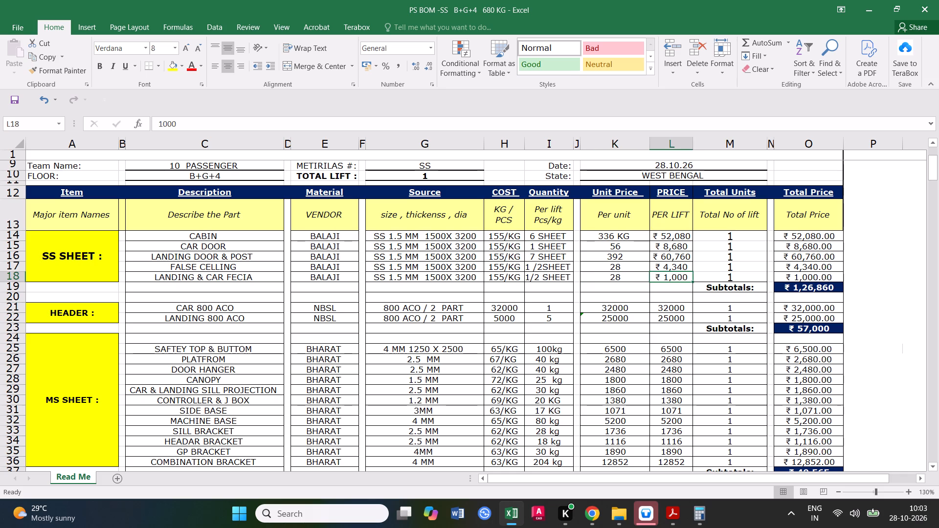
{"action": "key", "text": "4"}
{"action": "type", "text": "340"}
{"action": "left_click", "coordinate": [661, 298]}
{"action": "left_click", "coordinate": [743, 276]}
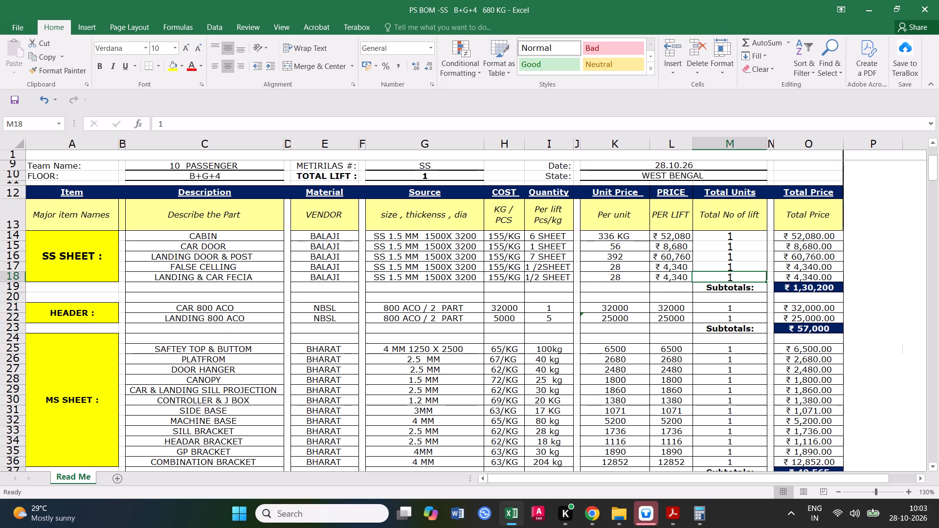
Save the BOM workbook with the updated SS SHEET section.
{"action": "double_click", "coordinate": [14, 102]}
{"action": "scroll", "coordinate": [710, 276], "scroll_direction": "down", "scroll_amount": 1}
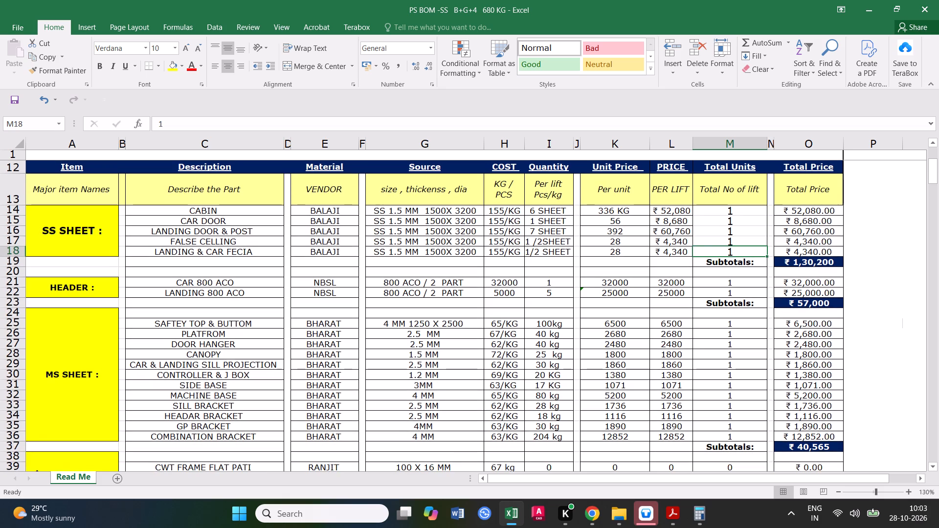
{"action": "left_click", "coordinate": [9, 251]}
{"action": "left_click", "coordinate": [11, 106]}
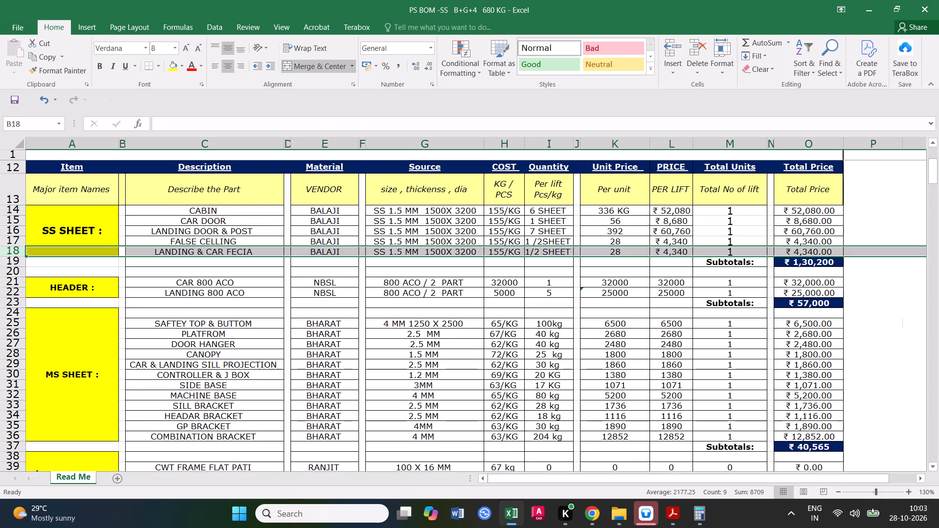
Check the CAR 800 ACO row's source, cost and quantity in the HEADER section.
{"action": "scroll", "coordinate": [452, 312], "scroll_direction": "down", "scroll_amount": 1}
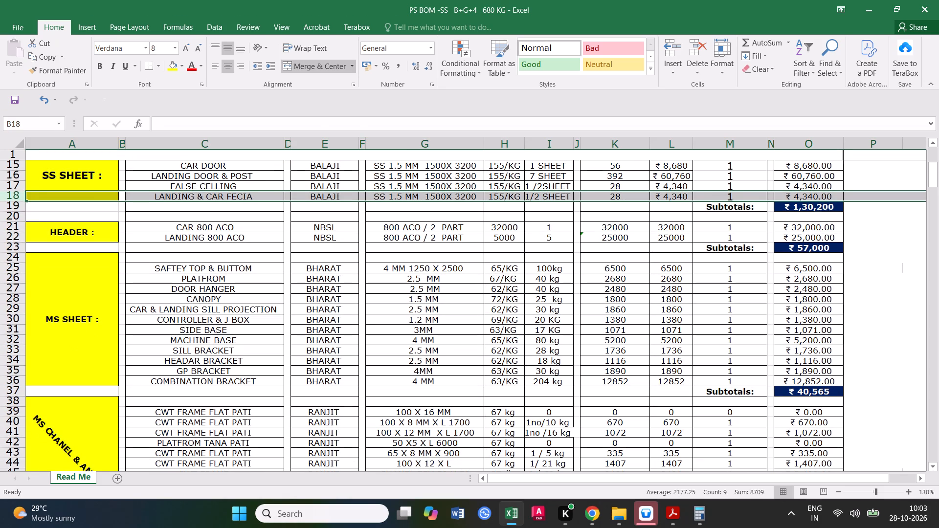
{"action": "left_click", "coordinate": [426, 228]}
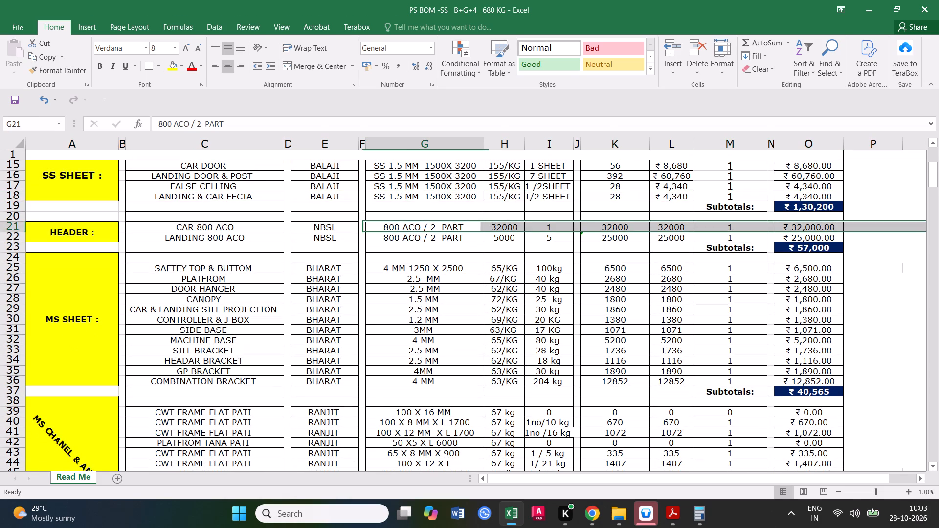
{"action": "left_click", "coordinate": [502, 229]}
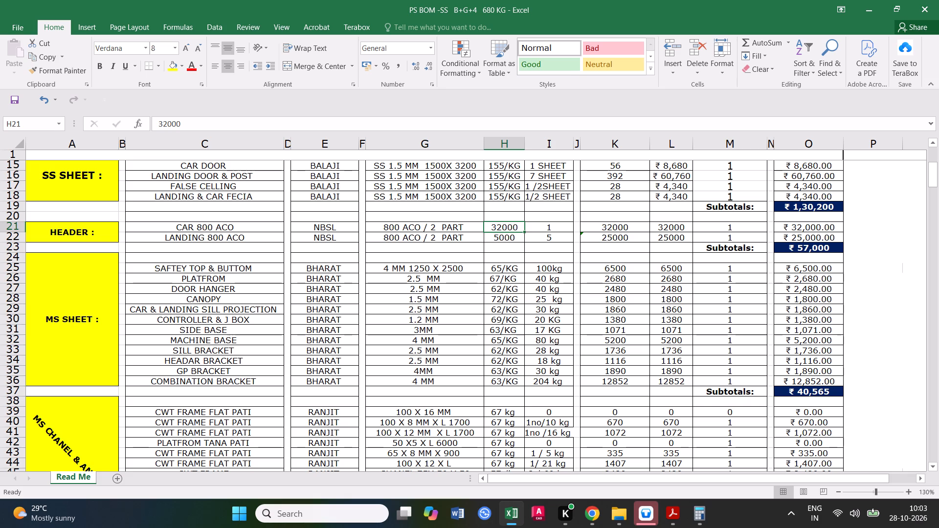
{"action": "left_click", "coordinate": [550, 227]}
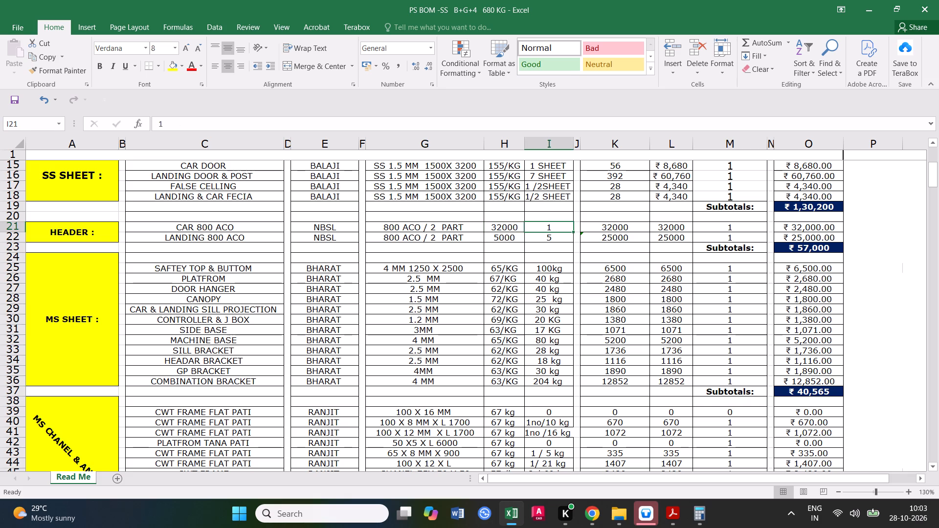
{"action": "left_click", "coordinate": [6, 225]}
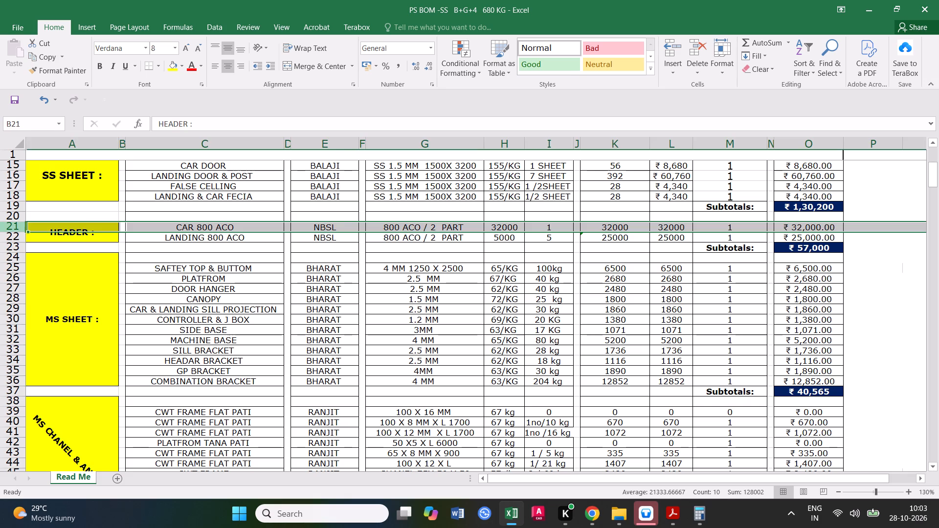
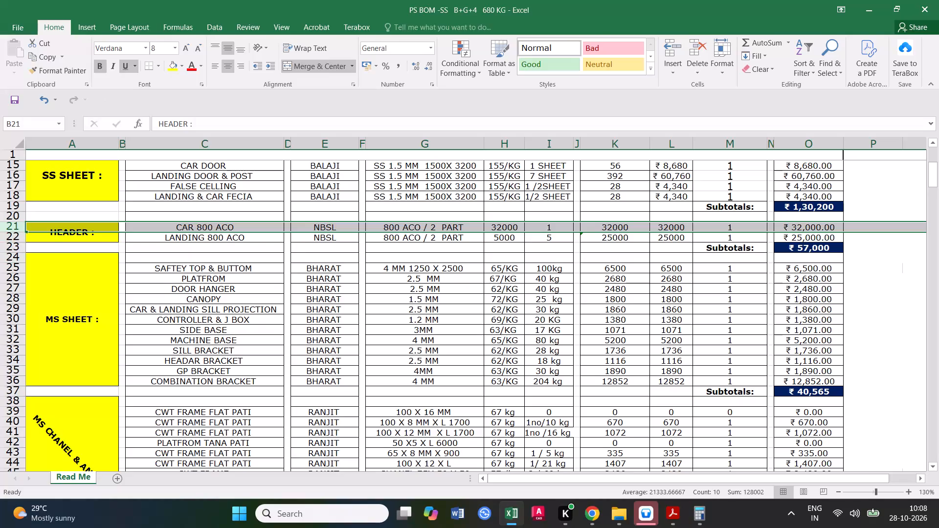
Set the LANDING 800 ACO row's quantity to 6 in the HEADER section.
{"action": "left_click", "coordinate": [548, 239]}
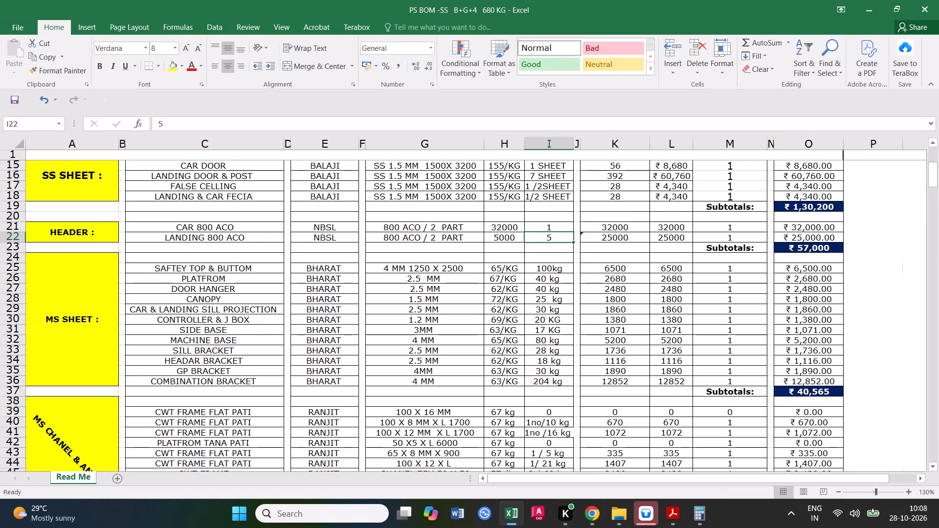
{"action": "double_click", "coordinate": [554, 238]}
{"action": "key", "text": "BackSpace"}
{"action": "key", "text": "6"}
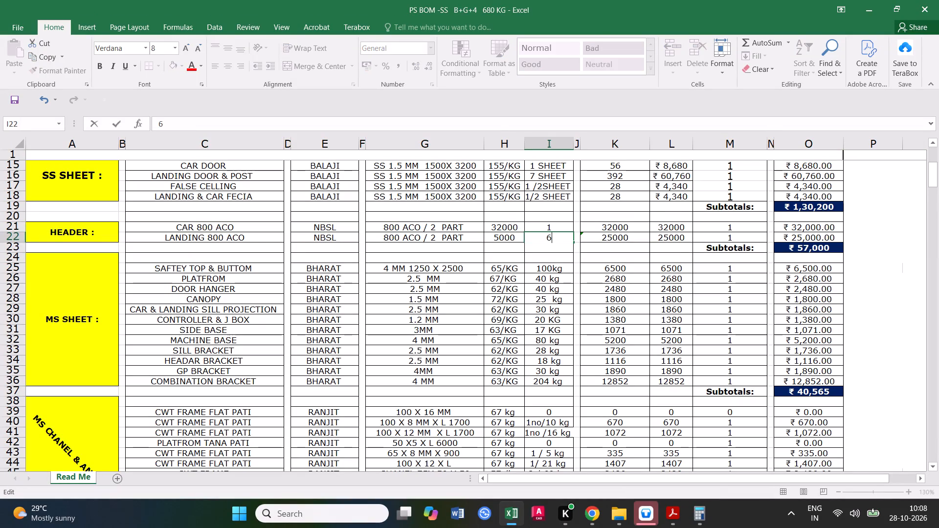
{"action": "left_click", "coordinate": [542, 271]}
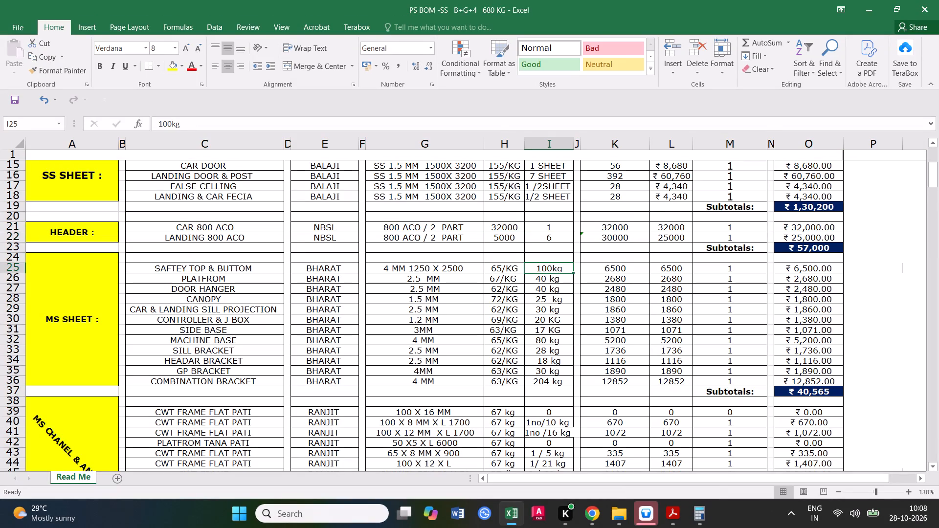
Enter 30000 as the LANDING 800 ACO row's price per lift.
{"action": "left_click", "coordinate": [614, 243]}
{"action": "left_click", "coordinate": [549, 237]}
{"action": "left_click", "coordinate": [672, 239]}
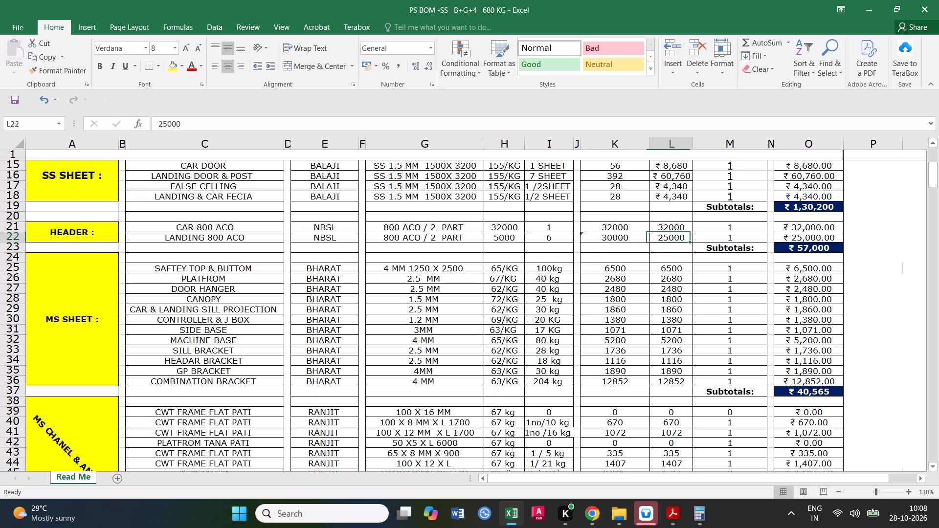
{"action": "type", "text": "30000"}
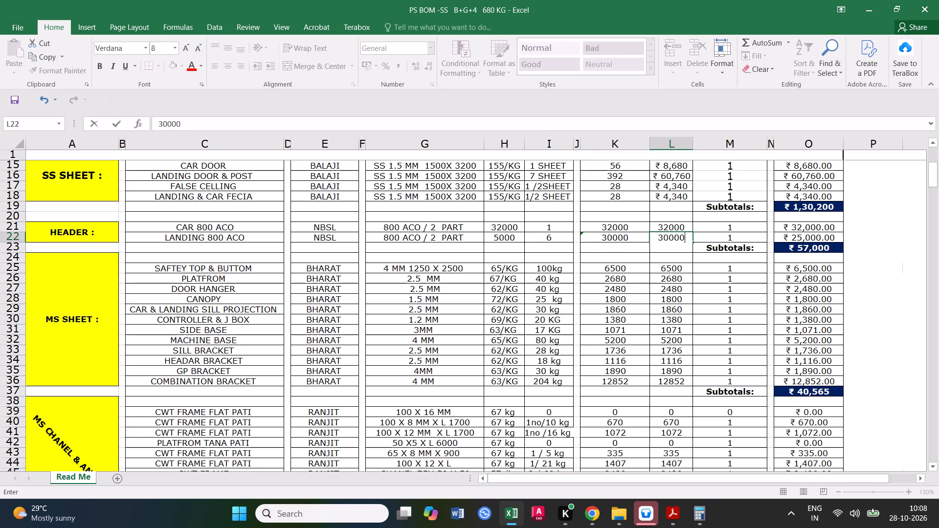
{"action": "left_click", "coordinate": [605, 303]}
Save the BOM workbook with the updated HEADER section.
{"action": "left_click", "coordinate": [456, 241]}
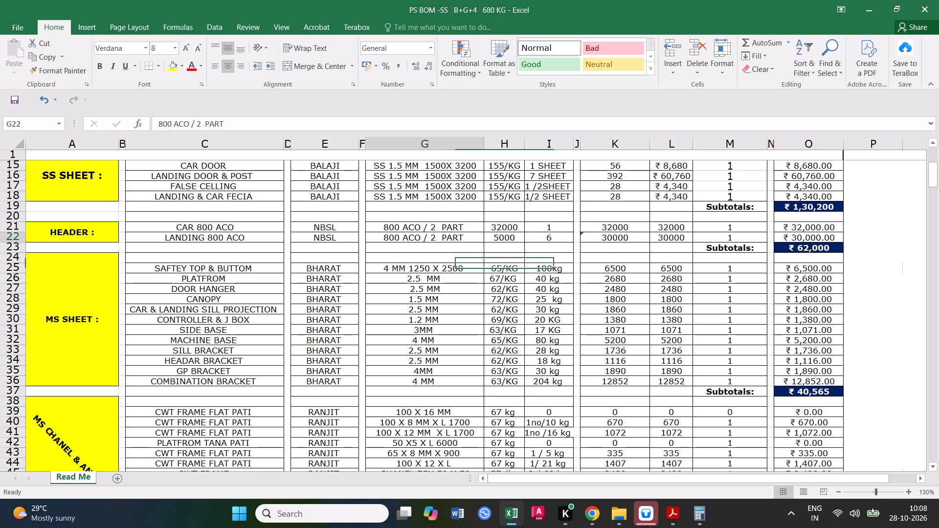
{"action": "left_click", "coordinate": [7, 98]}
Check the SAFTEY TOP & BUTTOM and PLATFROM rows' thickness, rate and weight in the MS SHEET section.
{"action": "scroll", "coordinate": [255, 257], "scroll_direction": "down", "scroll_amount": 1}
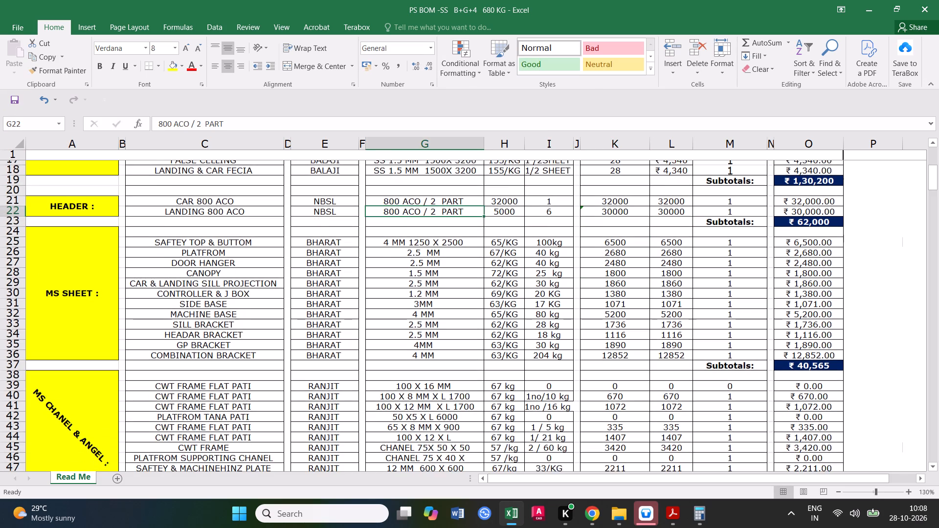
{"action": "scroll", "coordinate": [252, 256], "scroll_direction": "down", "scroll_amount": 1}
{"action": "left_click", "coordinate": [11, 206]}
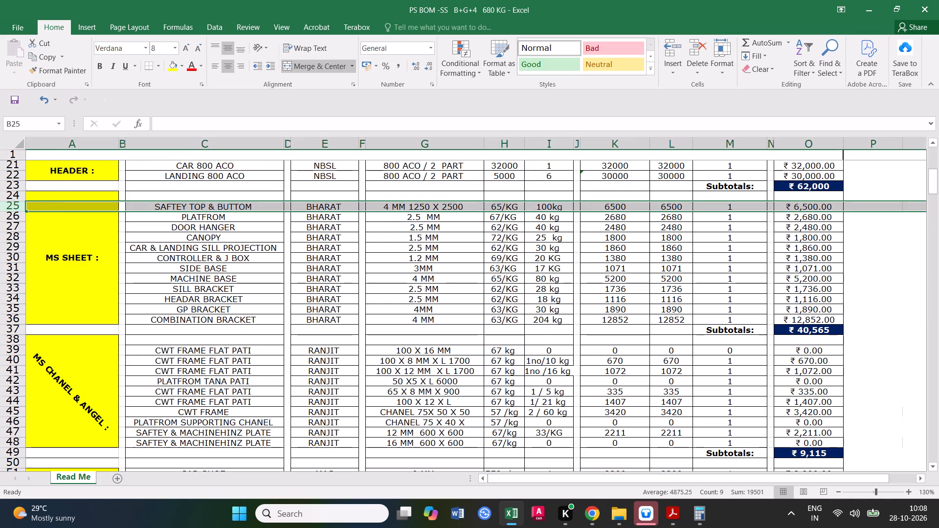
{"action": "left_click", "coordinate": [20, 215]}
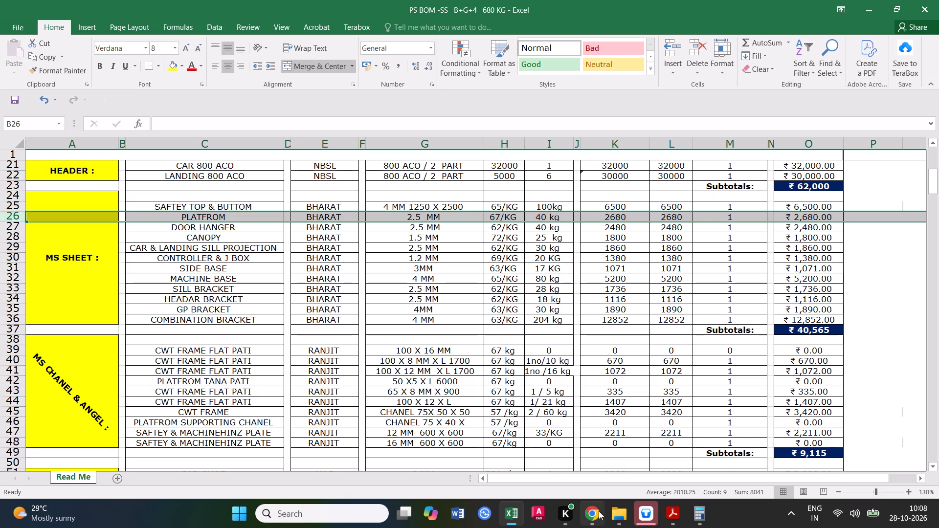
Work out the platform sheet width in Calculator as 1450+30+80+50+80+15+30 minus 17, finishing with 1750 entered.
{"action": "left_click", "coordinate": [599, 462]}
{"action": "left_click_drag", "start_coordinate": [519, 269], "coordinate": [488, 272]}
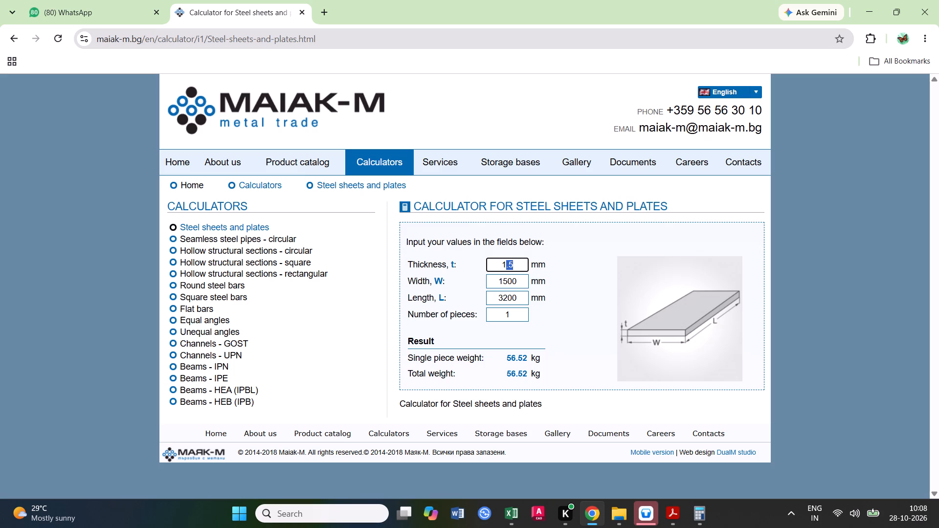
{"action": "type", "text": "1595"}
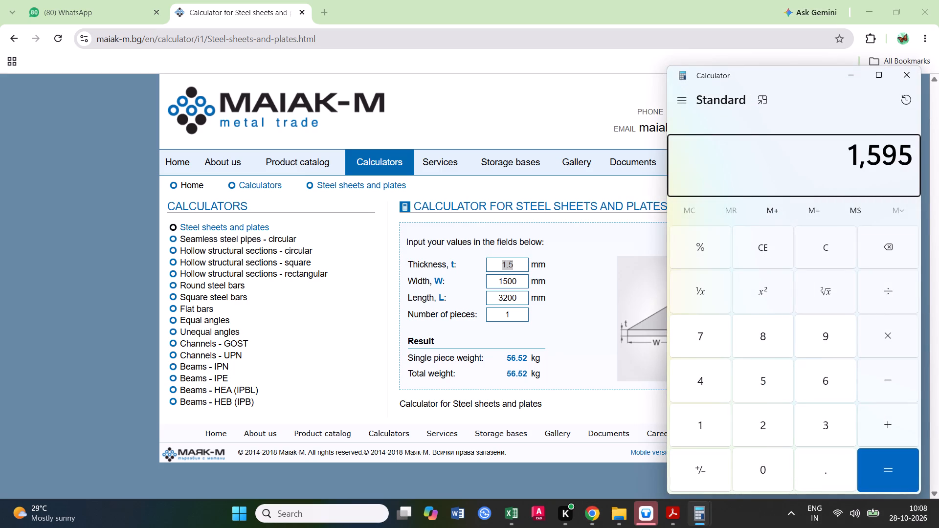
{"action": "double_click", "coordinate": [826, 260]}
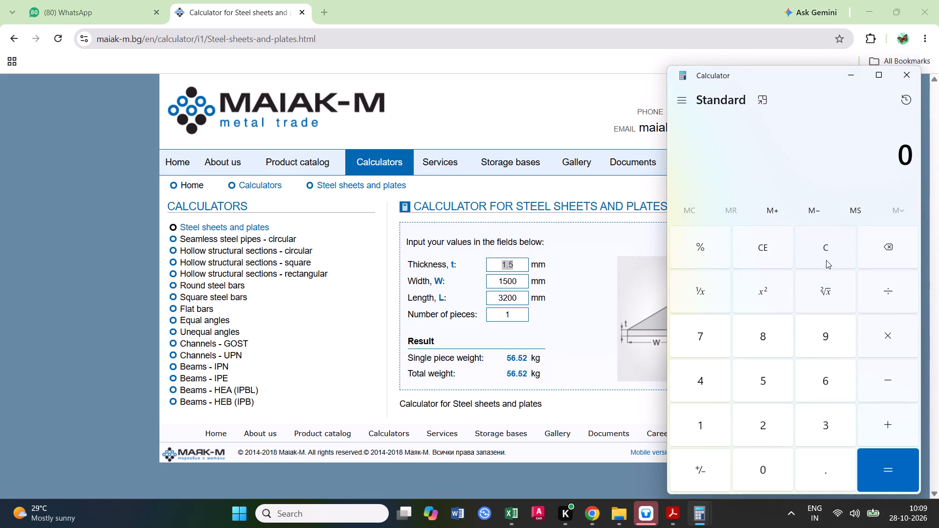
{"action": "double_click", "coordinate": [826, 256]}
{"action": "type", "text": "1450"}
{"action": "type", "text": "+30+"}
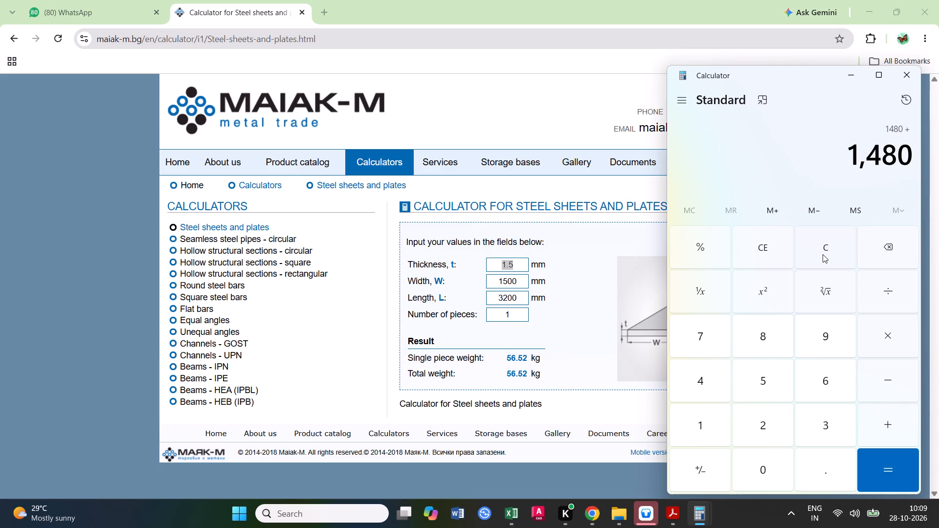
{"action": "type", "text": "80"}
{"action": "key", "text": "Return"}
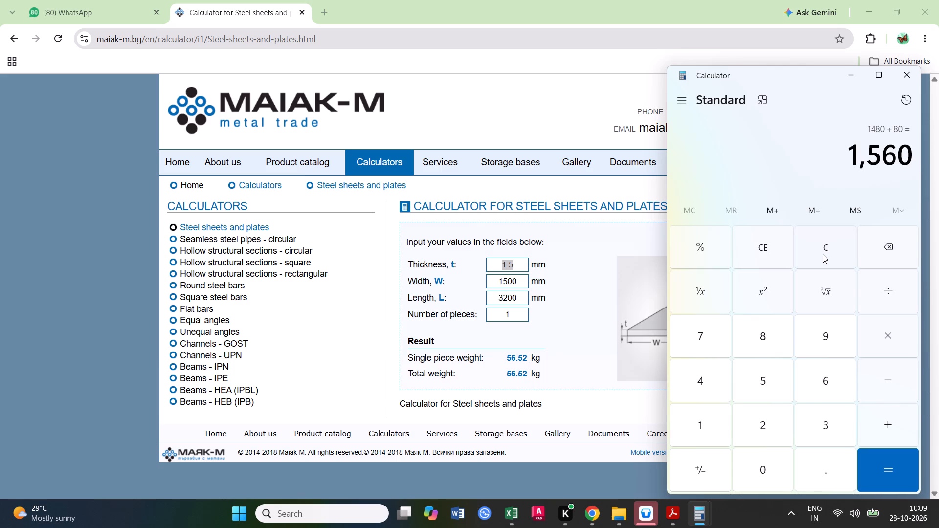
{"action": "type", "text": "+50+"}
{"action": "type", "text": "80+15+30"}
{"action": "key", "text": "Return"}
{"action": "type", "text": "-17"}
{"action": "key", "text": "Return"}
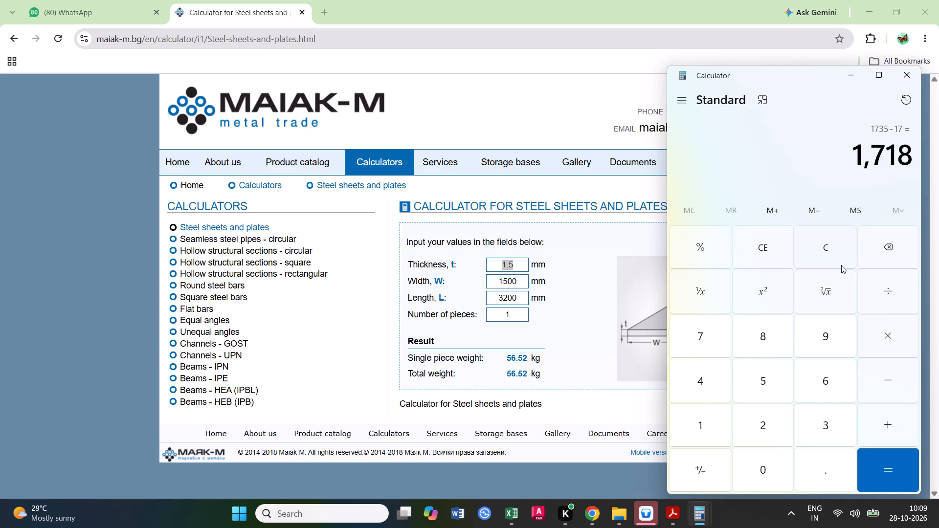
{"action": "double_click", "coordinate": [825, 250]}
{"action": "type", "text": "1750"}
{"action": "left_click", "coordinate": [899, 77]}
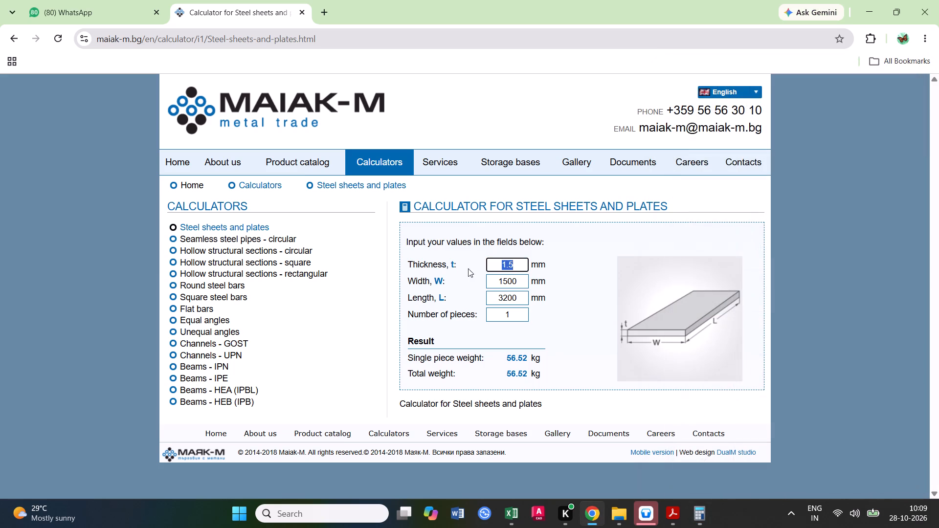
Calculate the platform sheet's weight in the Chrome steel sheet calculator with thickness 2.5, width 1750 and length 1410 mm.
{"action": "type", "text": "2.5"}
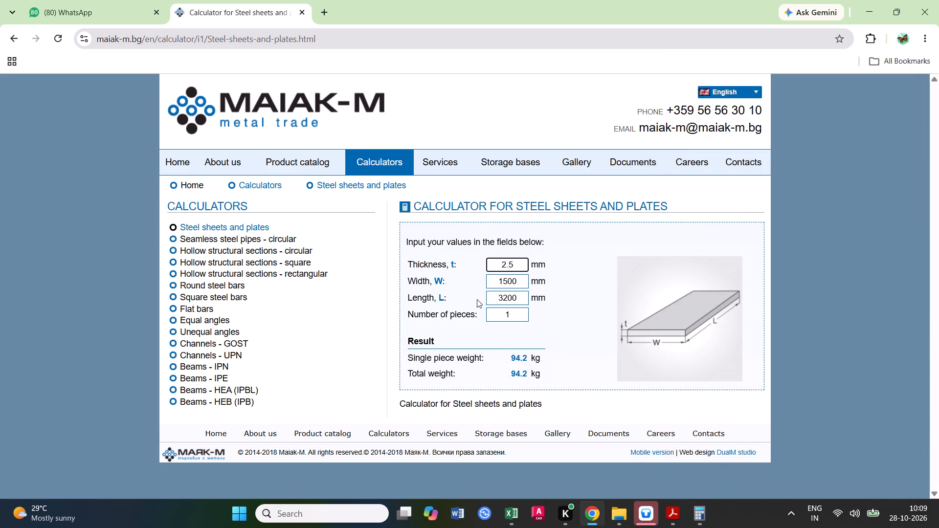
{"action": "left_click_drag", "start_coordinate": [517, 283], "coordinate": [491, 284]}
{"action": "type", "text": "1750"}
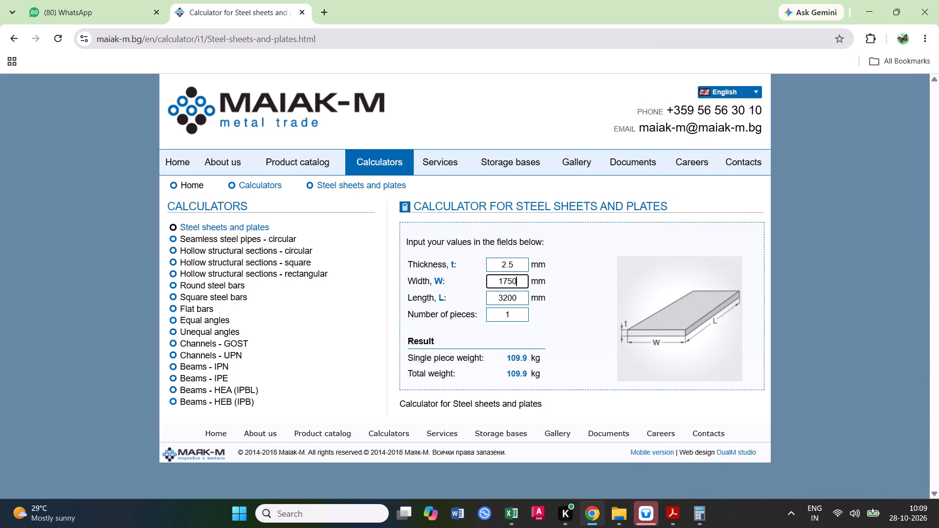
{"action": "left_click_drag", "start_coordinate": [523, 297], "coordinate": [468, 302]}
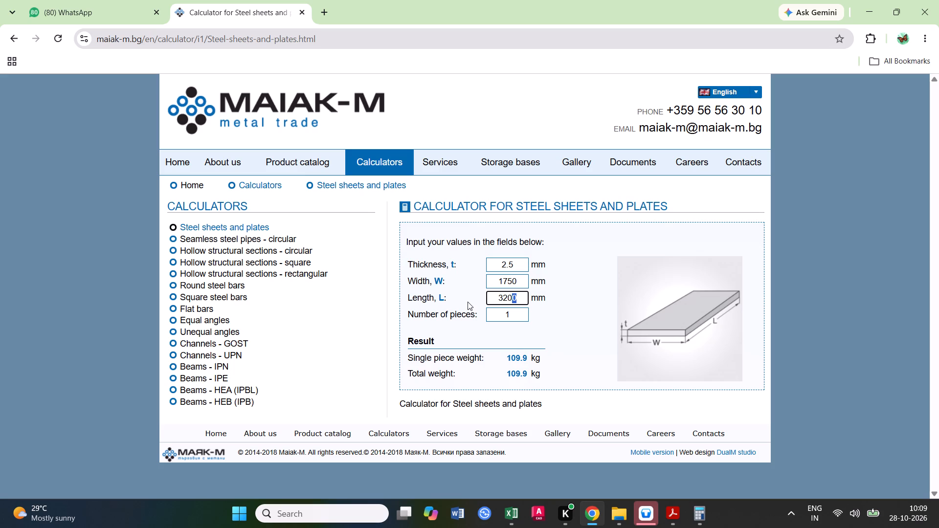
{"action": "type", "text": "1410"}
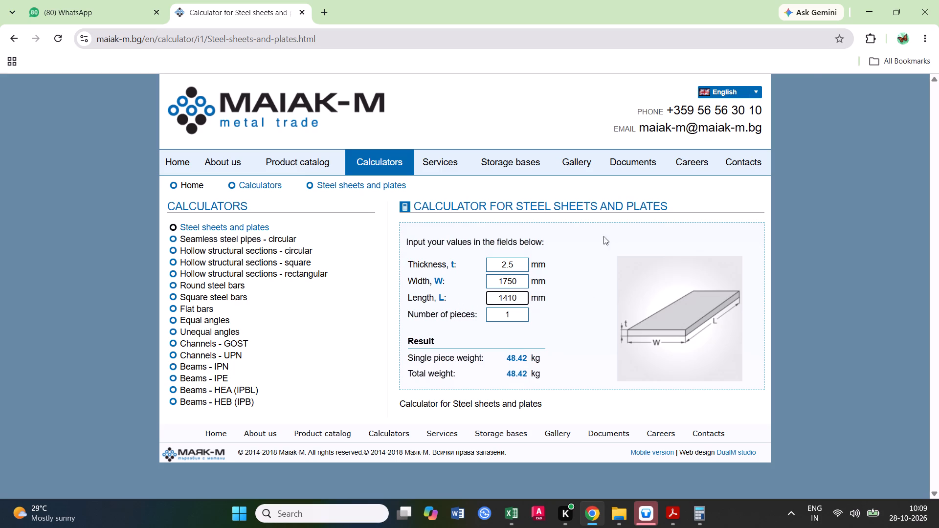
Return to the Excel BOM and set the PLATFROM row's quantity to 52 kg.
{"action": "left_click", "coordinate": [877, 8]}
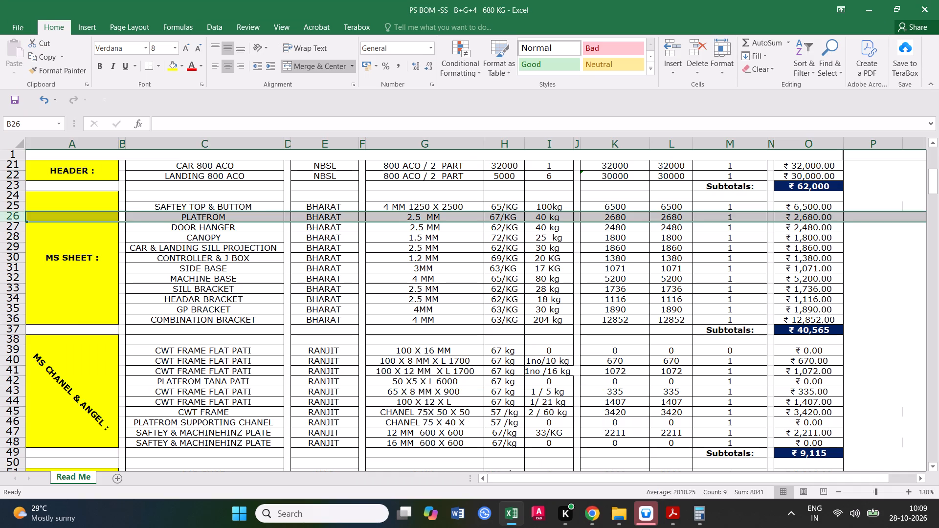
{"action": "triple_click", "coordinate": [544, 220]}
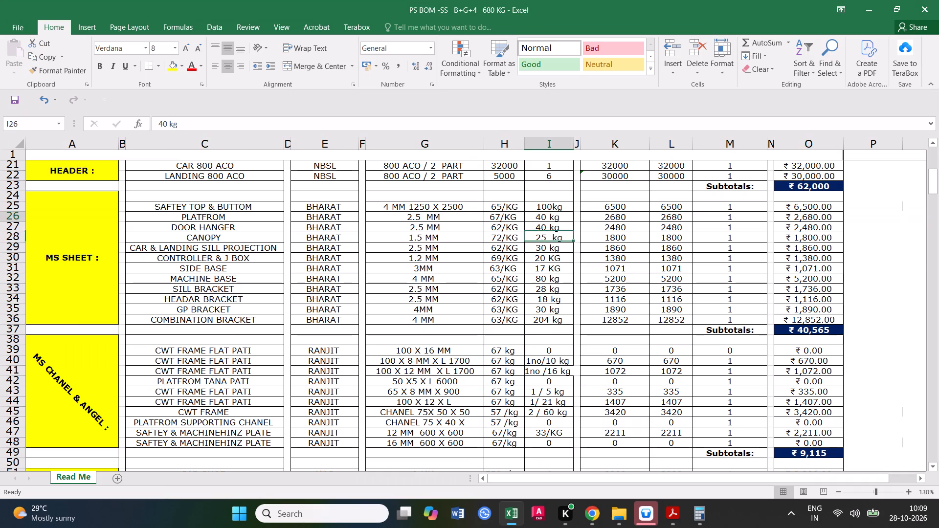
{"action": "left_click", "coordinate": [546, 218]}
{"action": "left_click_drag", "start_coordinate": [549, 218], "coordinate": [538, 218]}
{"action": "type", "text": "52"}
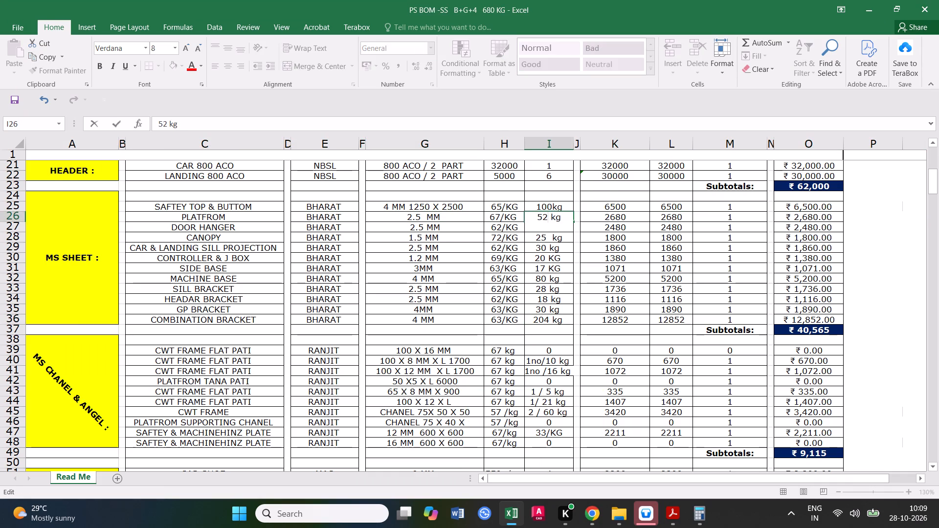
{"action": "left_click", "coordinate": [554, 248]}
Multiply 52 by 67 in Calculator and enter 3484 as the PLATFROM row's unit price in the BOM.
{"action": "left_click", "coordinate": [624, 218]}
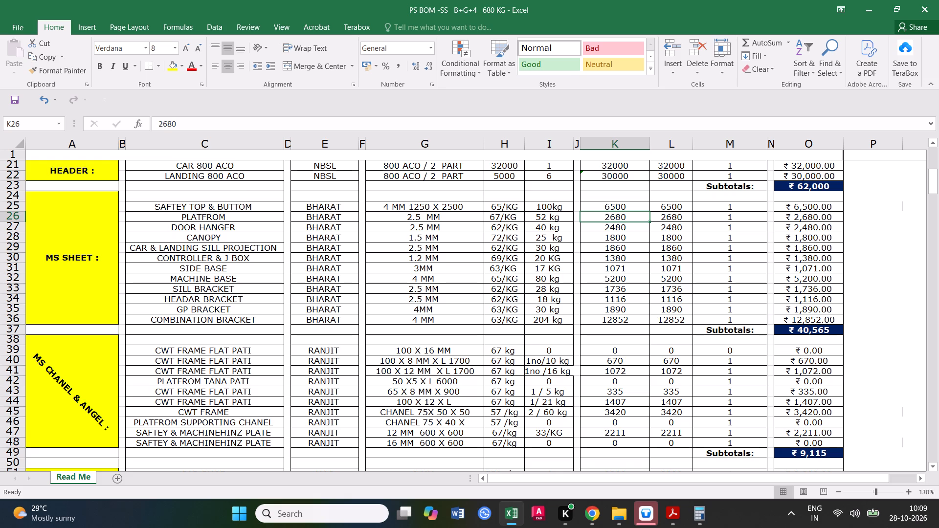
{"action": "type", "text": "52*67"}
{"action": "key", "text": "Return"}
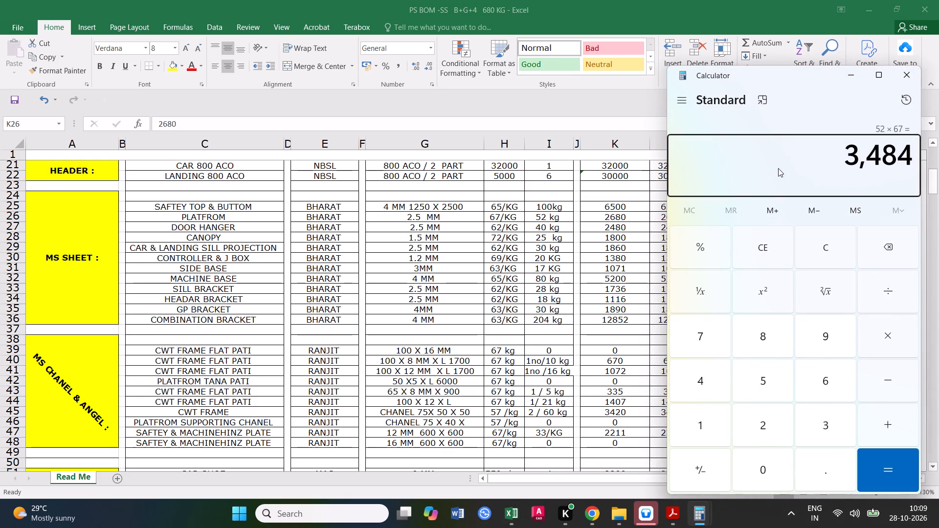
{"action": "left_click", "coordinate": [913, 72]}
{"action": "type", "text": "3484"}
{"action": "left_click", "coordinate": [638, 235]}
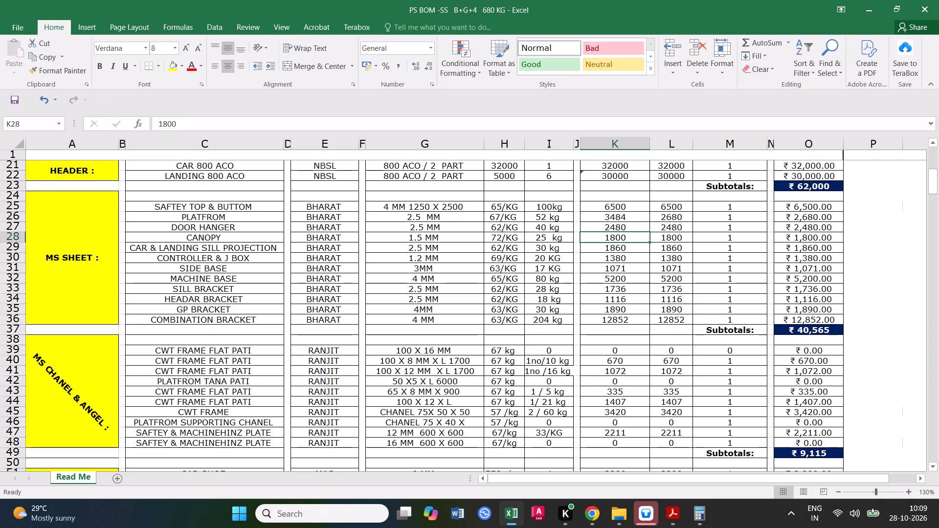
Fill the PLATFROM row's unit price of 3484 across into its price per lift.
{"action": "left_click", "coordinate": [627, 218]}
{"action": "left_click_drag", "start_coordinate": [649, 220], "coordinate": [673, 218]}
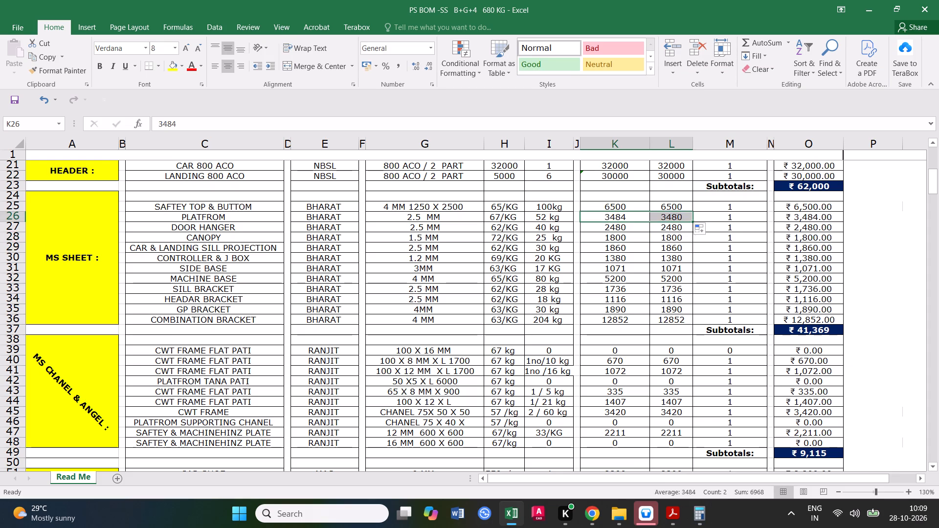
{"action": "left_click", "coordinate": [672, 233]}
Recheck the PLATFROM row and save the BOM workbook.
{"action": "left_click", "coordinate": [616, 218]}
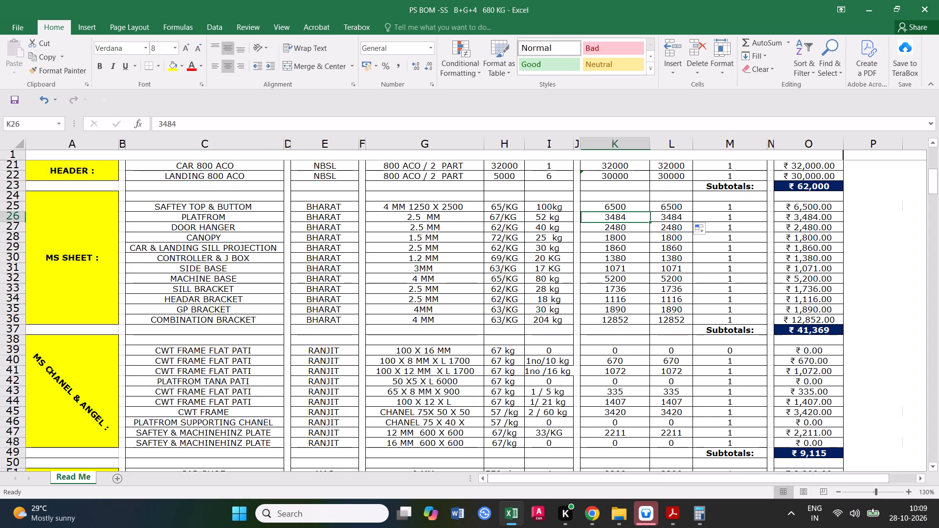
{"action": "left_click", "coordinate": [500, 219]}
{"action": "left_click", "coordinate": [160, 218]}
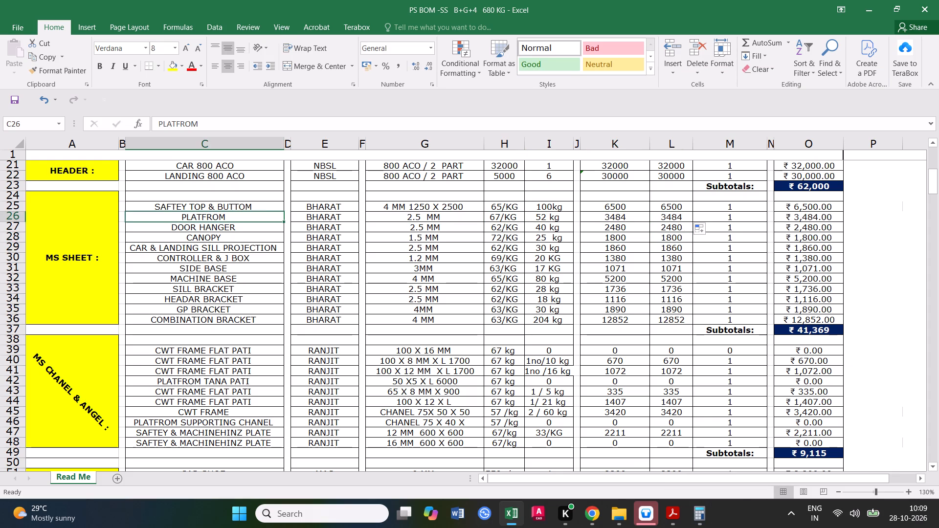
{"action": "left_click", "coordinate": [15, 217]}
{"action": "left_click", "coordinate": [8, 102]}
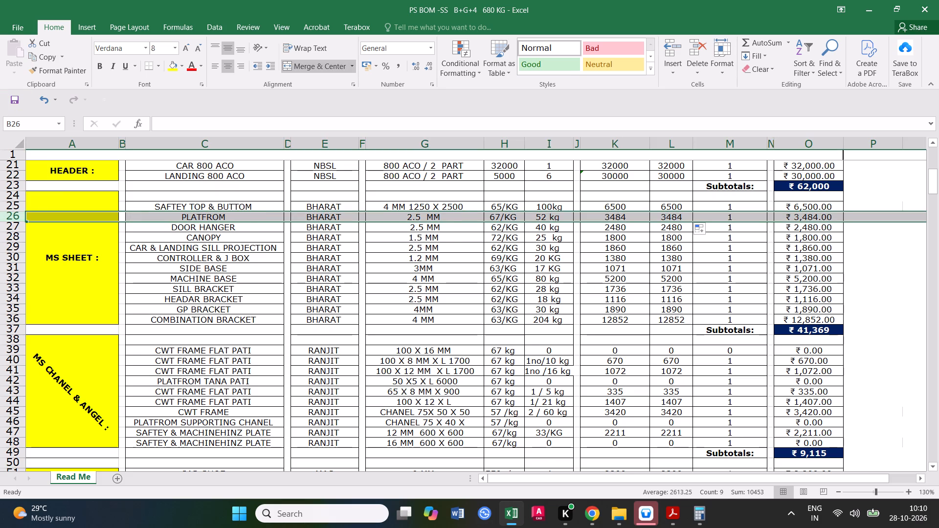
Check the DOOR HANGER, CANOPY, CAR & LANDING SILL PROJECTION and CONTROLLER & J BOX rows in the MS SHEET section.
{"action": "scroll", "coordinate": [211, 255], "scroll_direction": "down", "scroll_amount": 1}
{"action": "left_click", "coordinate": [14, 194]}
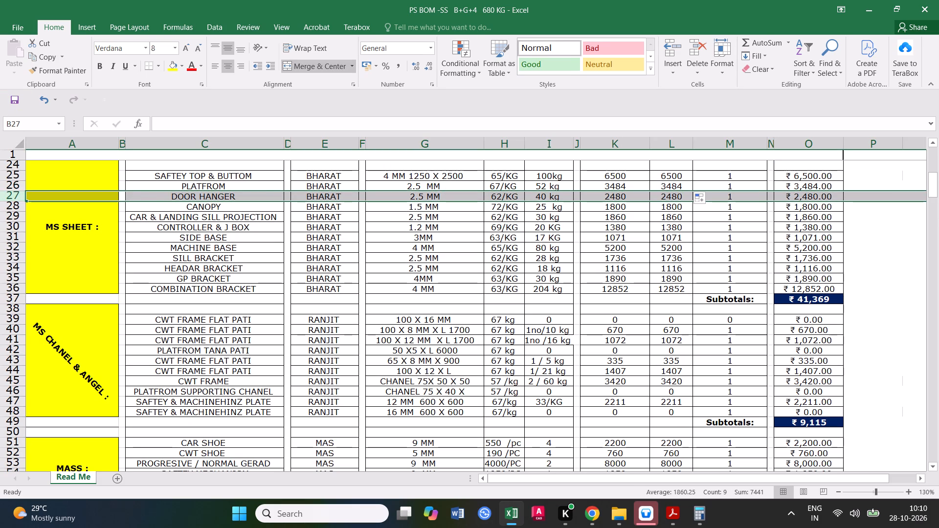
{"action": "left_click", "coordinate": [12, 205]}
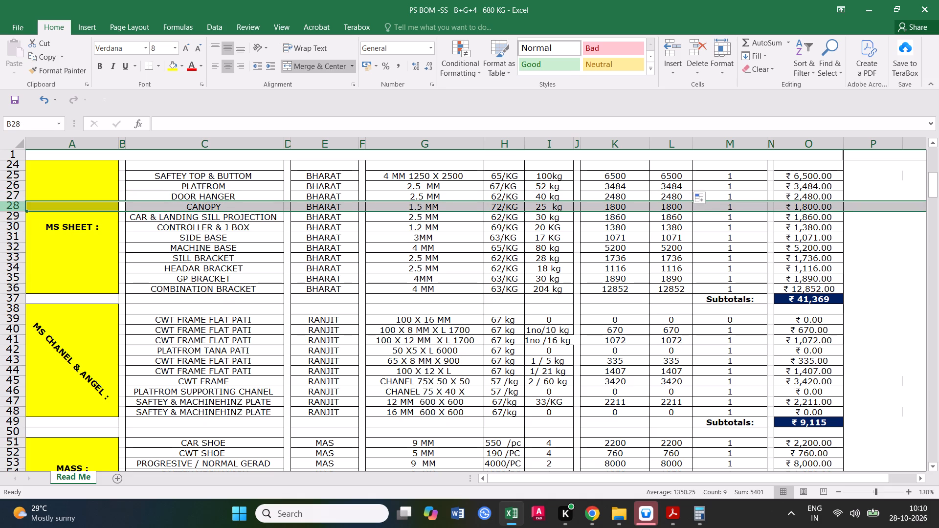
{"action": "left_click", "coordinate": [15, 217]}
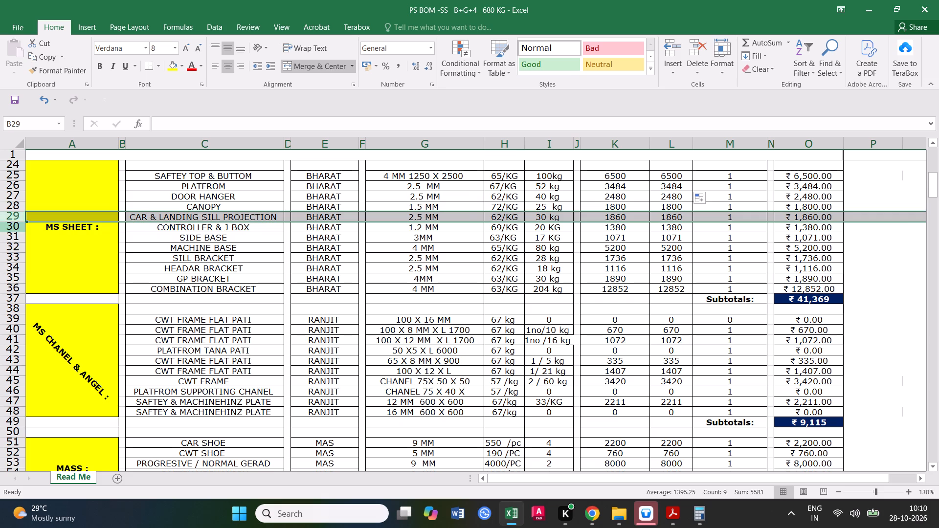
{"action": "left_click", "coordinate": [15, 225]}
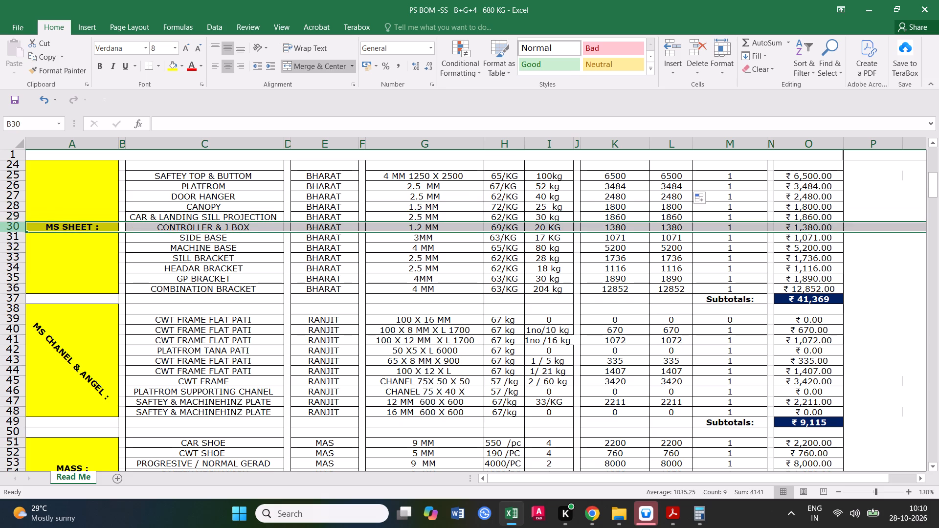
Set the CONTROLLER & J BOX row's weight to 30 KG in the MS SHEET section.
{"action": "double_click", "coordinate": [545, 230]}
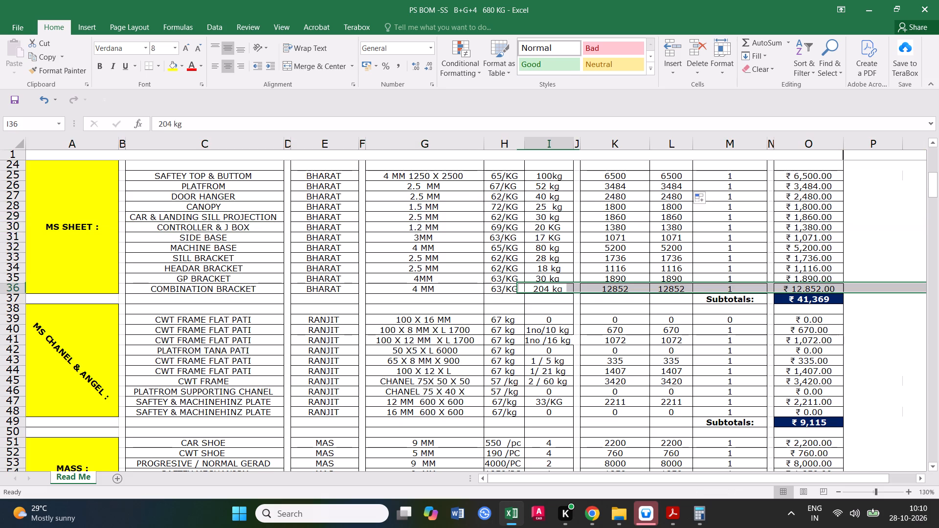
{"action": "double_click", "coordinate": [546, 225]}
{"action": "left_click_drag", "start_coordinate": [546, 225], "coordinate": [540, 226]}
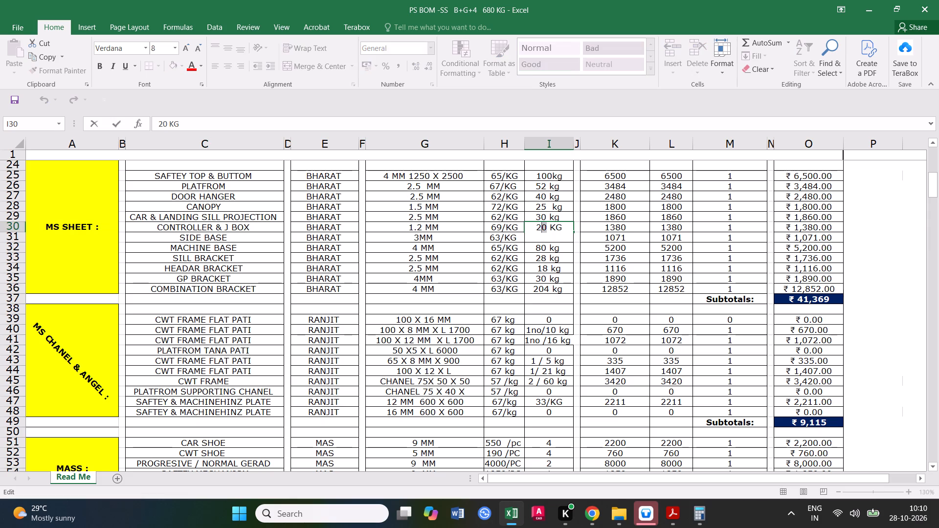
{"action": "key", "text": "BackSpace"}
{"action": "key", "text": "BackSpace"}
{"action": "type", "text": "30"}
{"action": "left_click", "coordinate": [581, 278]}
Multiply 69 by 30 in Calculator and enter 2070 as the CONTROLLER & J BOX row's unit price in the BOM.
{"action": "left_click", "coordinate": [610, 230]}
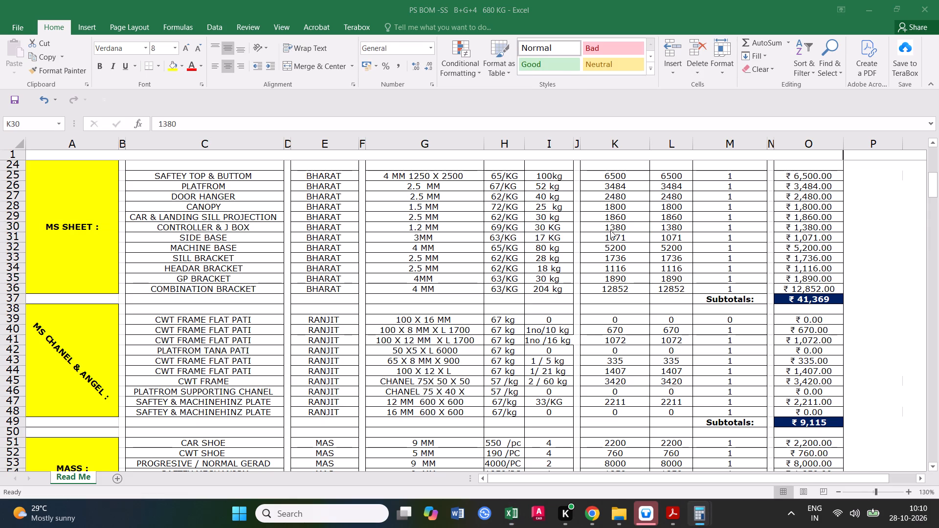
{"action": "type", "text": "69*30"}
{"action": "key", "text": "Return"}
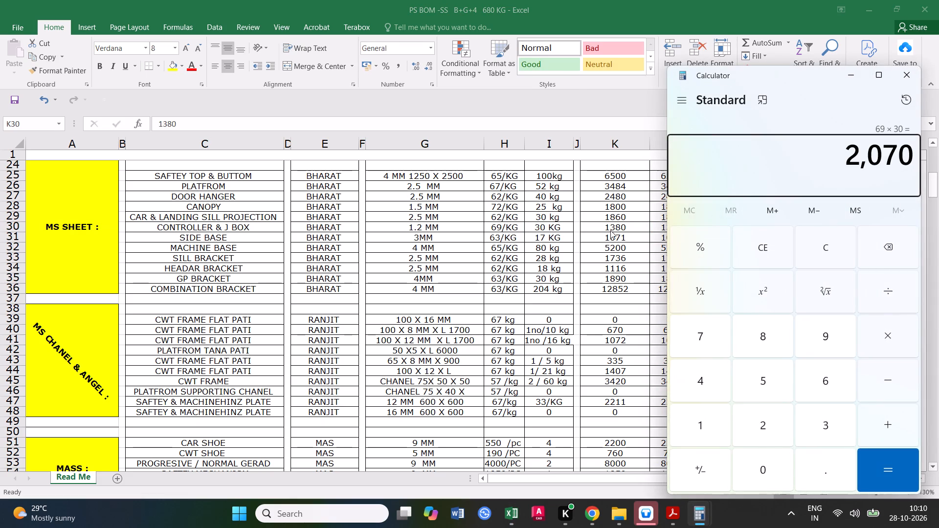
{"action": "left_click", "coordinate": [900, 70]}
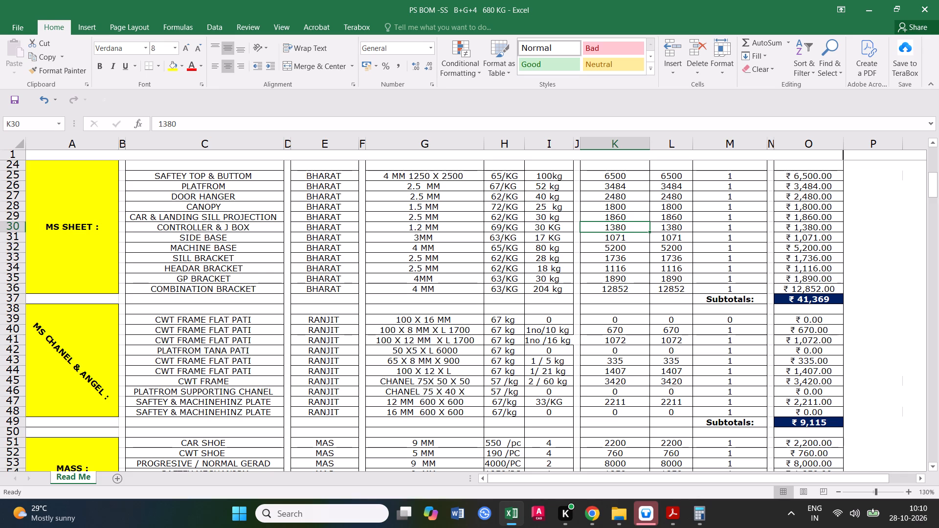
{"action": "type", "text": "2070"}
{"action": "left_click", "coordinate": [630, 260]}
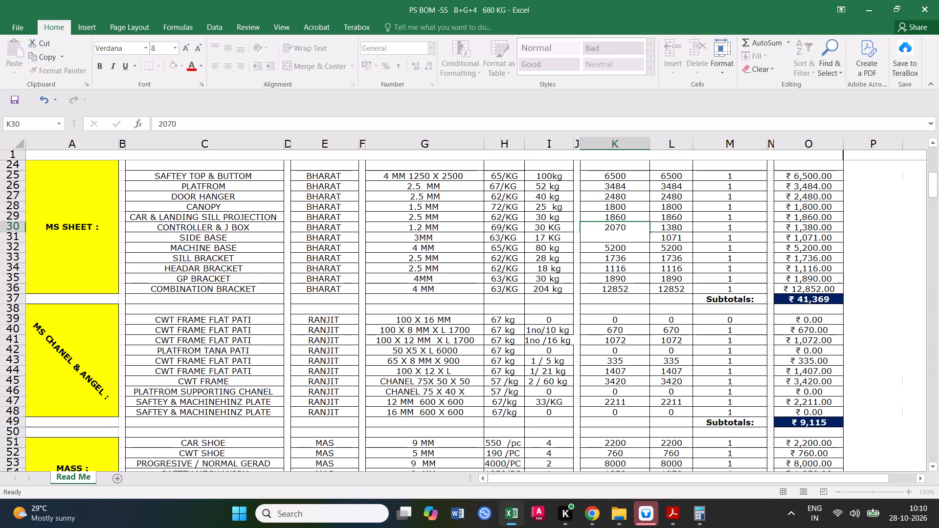
Fill the CONTROLLER & J BOX row's unit price of 2070 across into its price per lift and save the workbook.
{"action": "left_click", "coordinate": [621, 225]}
{"action": "left_click_drag", "start_coordinate": [649, 231], "coordinate": [674, 227]}
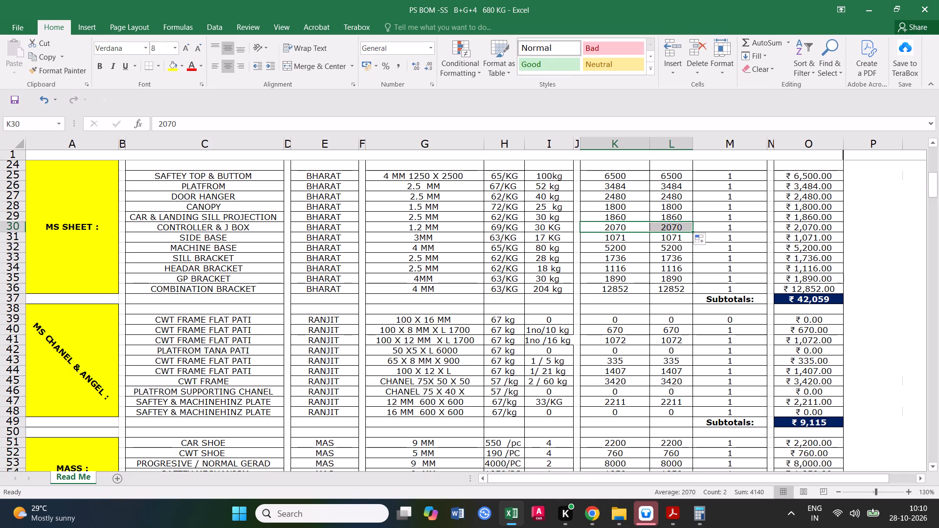
{"action": "left_click", "coordinate": [661, 237]}
{"action": "left_click", "coordinate": [614, 228]}
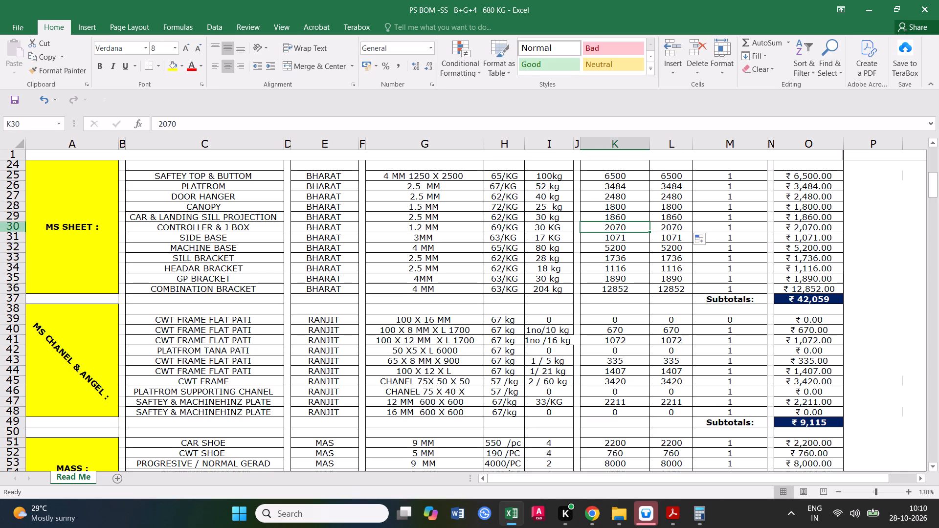
{"action": "left_click", "coordinate": [15, 228]}
{"action": "left_click", "coordinate": [9, 103]}
Set the SIDE BASE row's weight to 30 KG in the MS SHEET section.
{"action": "left_click", "coordinate": [15, 236]}
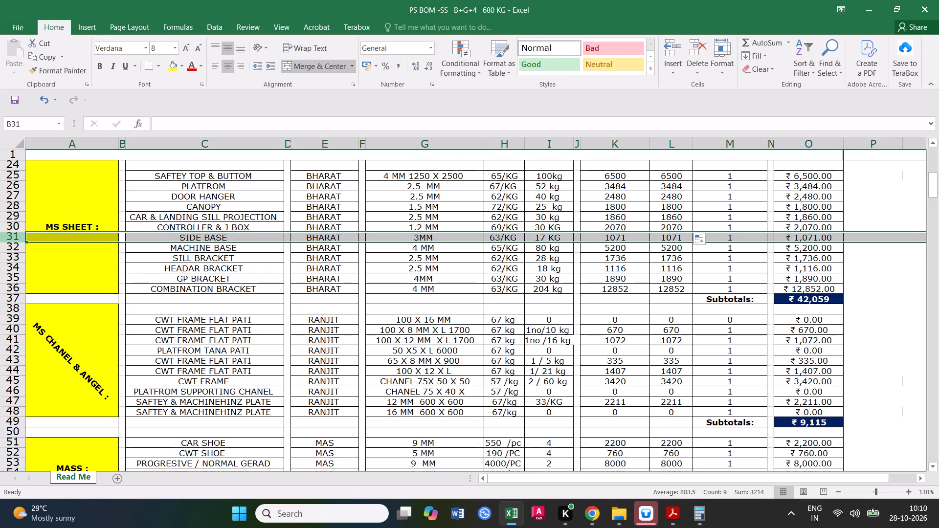
{"action": "double_click", "coordinate": [545, 236]}
{"action": "left_click_drag", "start_coordinate": [545, 236], "coordinate": [537, 237]}
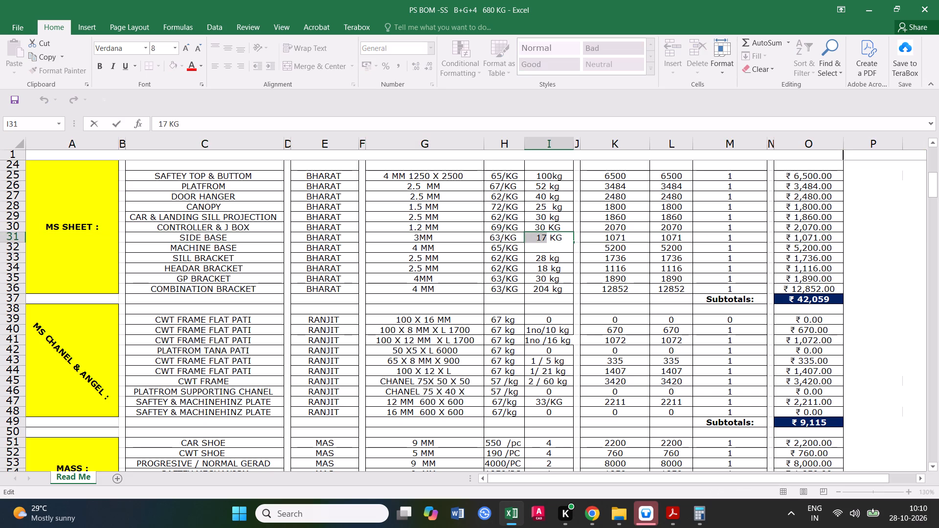
{"action": "type", "text": "30"}
{"action": "left_click", "coordinate": [573, 296]}
{"action": "left_click", "coordinate": [554, 239]}
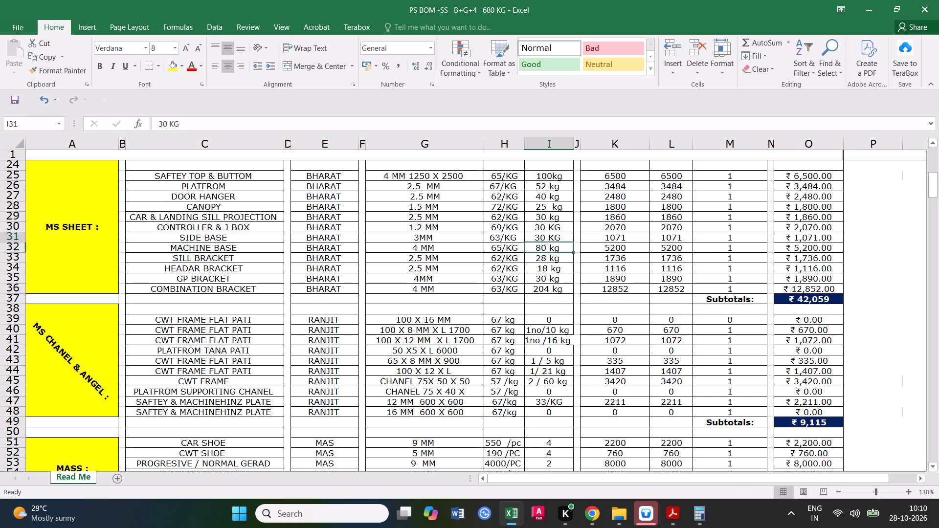
Multiply 30 by 63 in Calculator and enter 1890 as the SIDE BASE row's unit price in the BOM.
{"action": "left_click", "coordinate": [623, 238]}
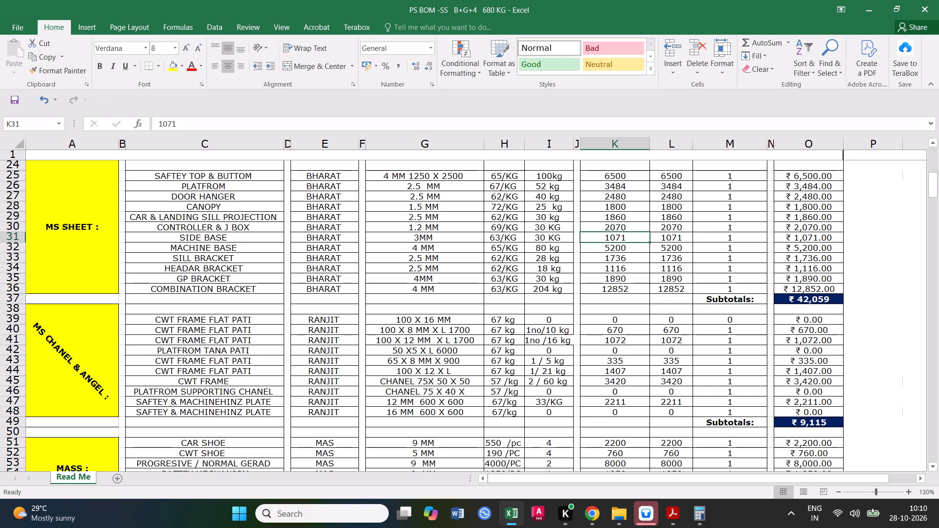
{"action": "type", "text": "30*63"}
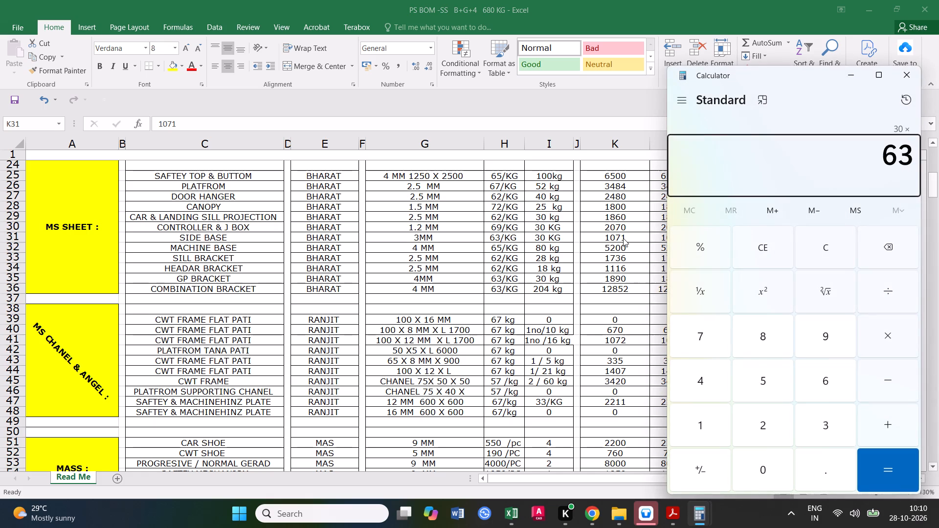
{"action": "key", "text": "Return"}
{"action": "left_click", "coordinate": [909, 79]}
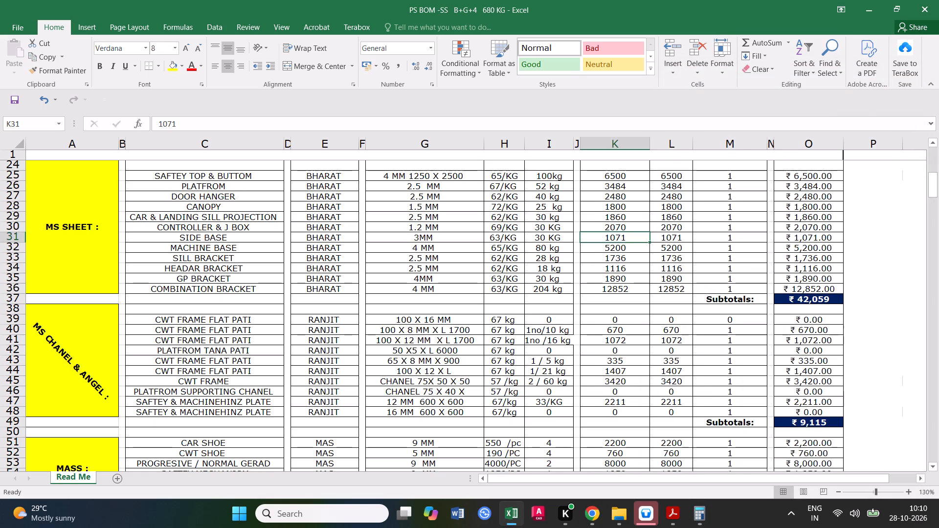
{"action": "type", "text": "1890"}
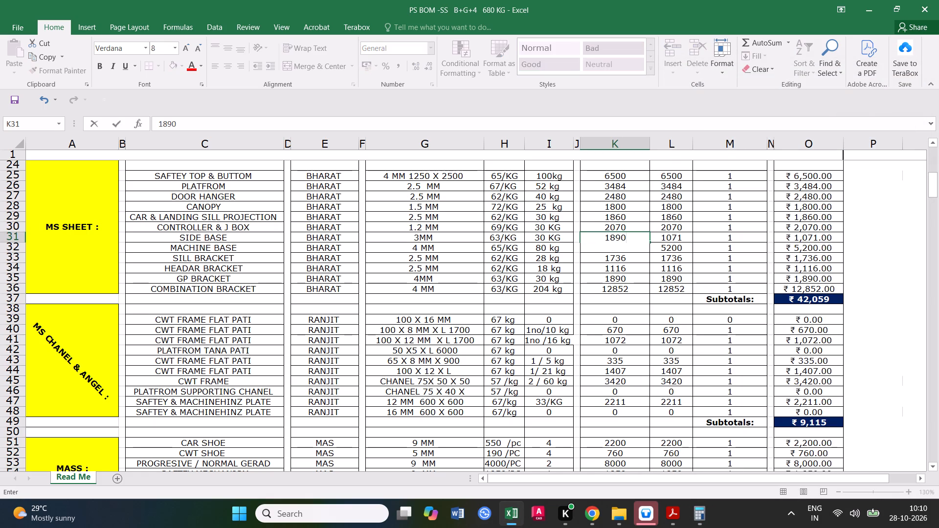
{"action": "left_click", "coordinate": [610, 282]}
Fill the SIDE BASE row's unit price of 1890 across into its price per lift and save the workbook.
{"action": "left_click", "coordinate": [632, 240]}
{"action": "left_click_drag", "start_coordinate": [648, 241], "coordinate": [674, 238]}
{"action": "left_click", "coordinate": [518, 237]}
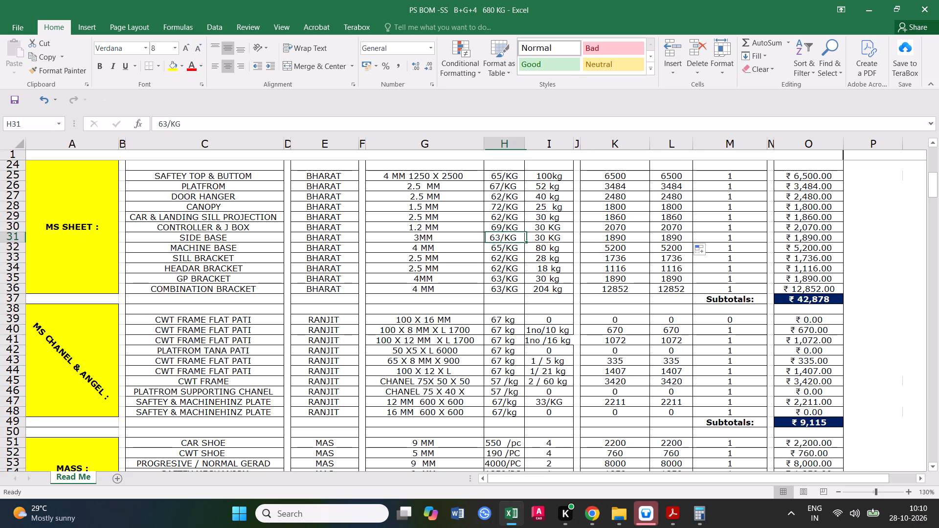
{"action": "left_click", "coordinate": [17, 237]}
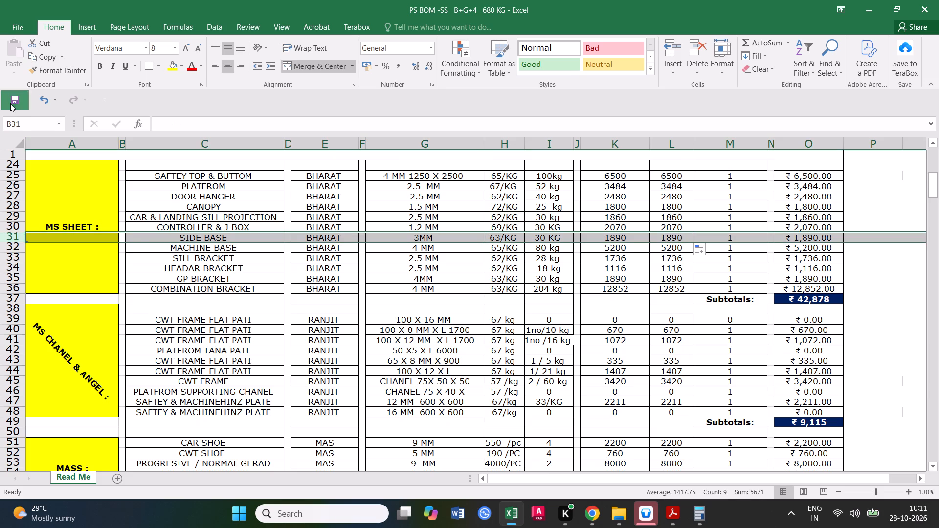
{"action": "left_click", "coordinate": [10, 103]}
After checking the MACHINE BASE row, replace the SILL BRACKET row's size with NBSL.
{"action": "scroll", "coordinate": [262, 269], "scroll_direction": "down", "scroll_amount": 1}
{"action": "left_click", "coordinate": [17, 216]}
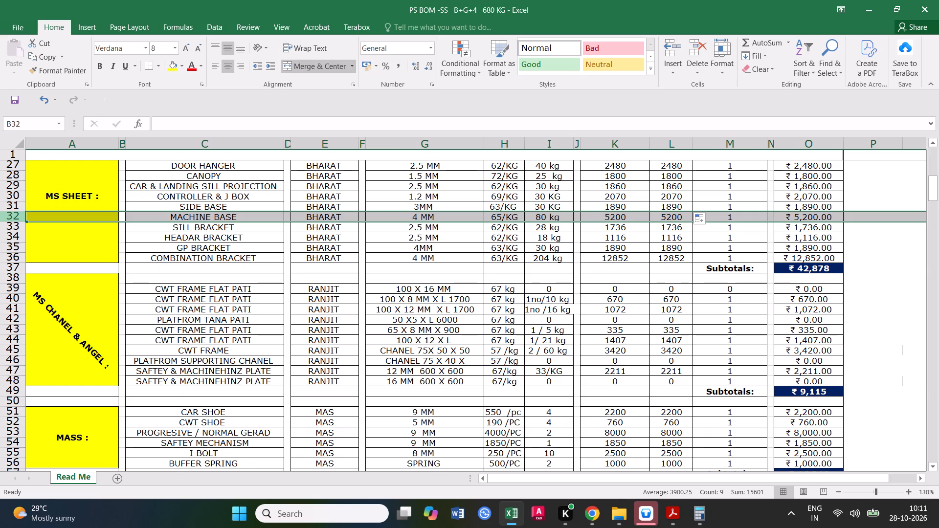
{"action": "left_click", "coordinate": [17, 221]}
{"action": "left_click", "coordinate": [15, 227]}
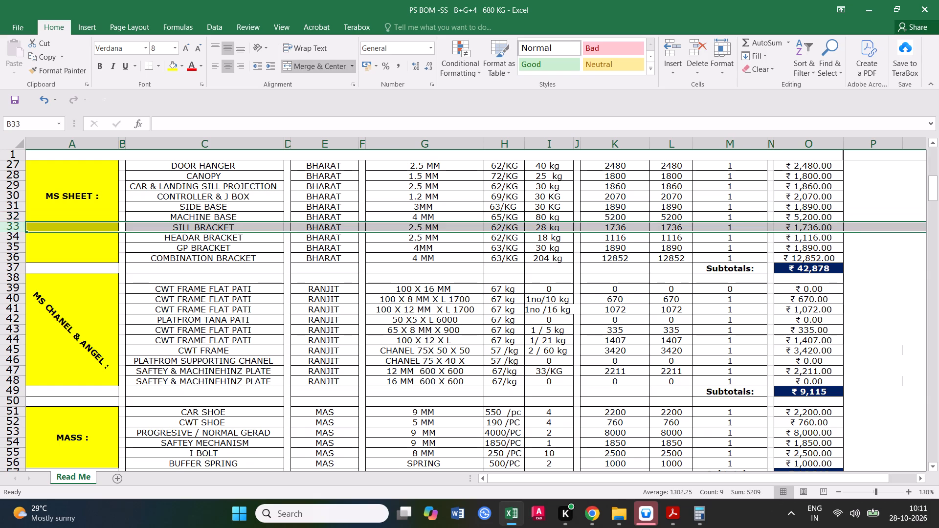
{"action": "left_click", "coordinate": [436, 227]}
{"action": "key", "text": "m"}
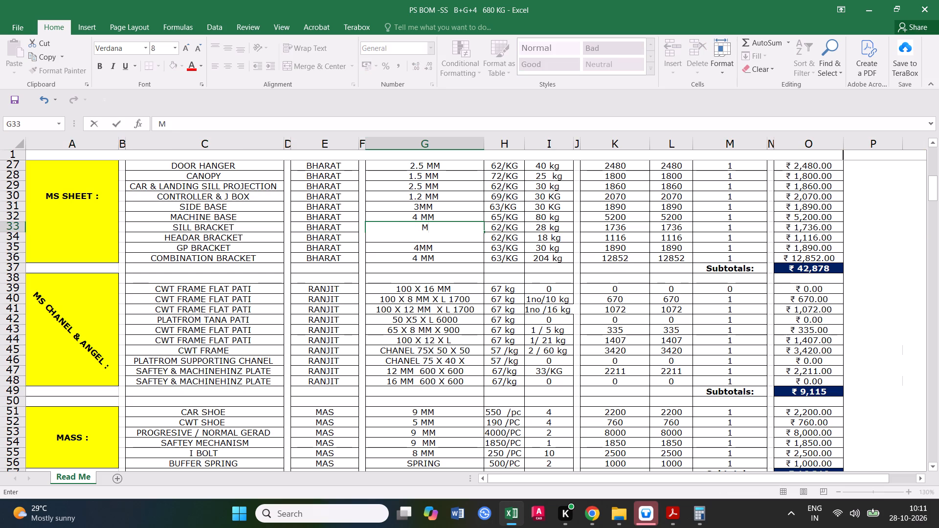
{"action": "key", "text": "BackSpace"}
{"action": "type", "text": "NBSL"}
{"action": "key", "text": "space"}
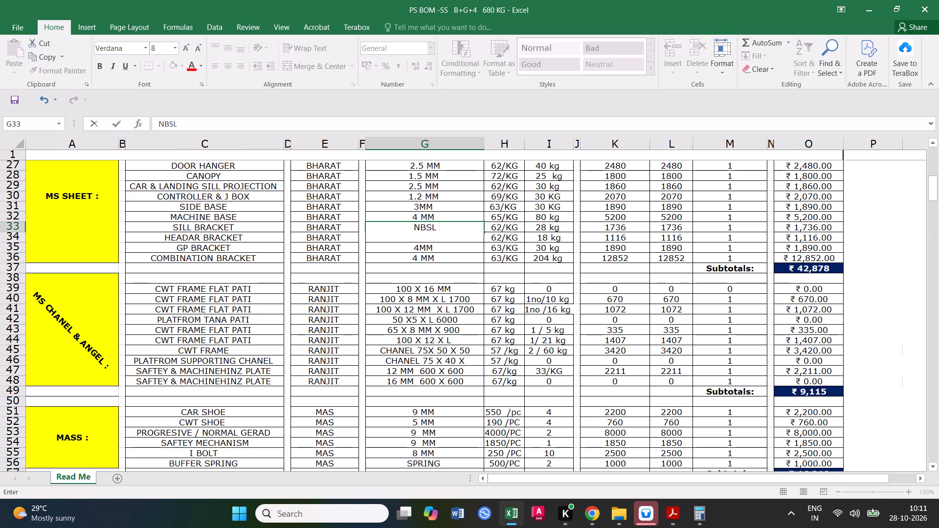
{"action": "left_click", "coordinate": [443, 253]}
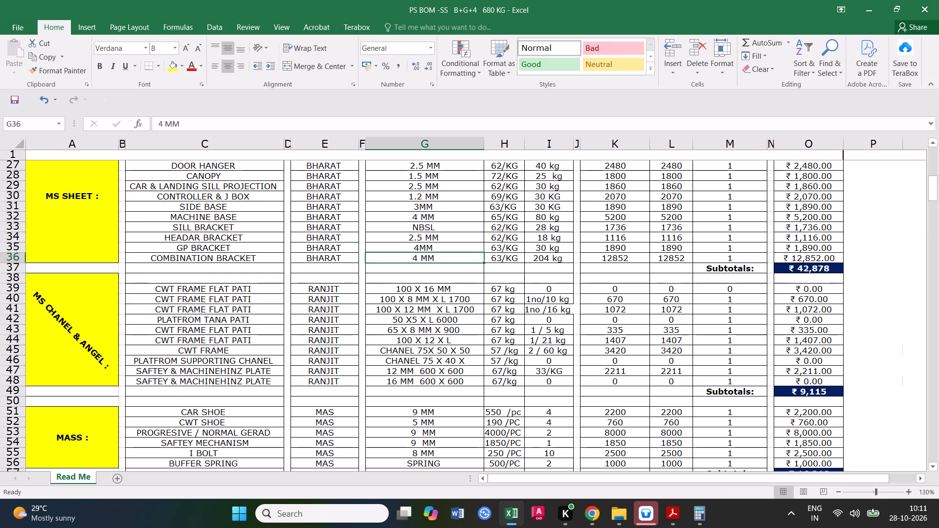
Set the SILL BRACKET row's weight, unit price and price per lift to 0.
{"action": "left_click", "coordinate": [554, 230]}
{"action": "key", "text": "0"}
{"action": "left_click", "coordinate": [564, 259]}
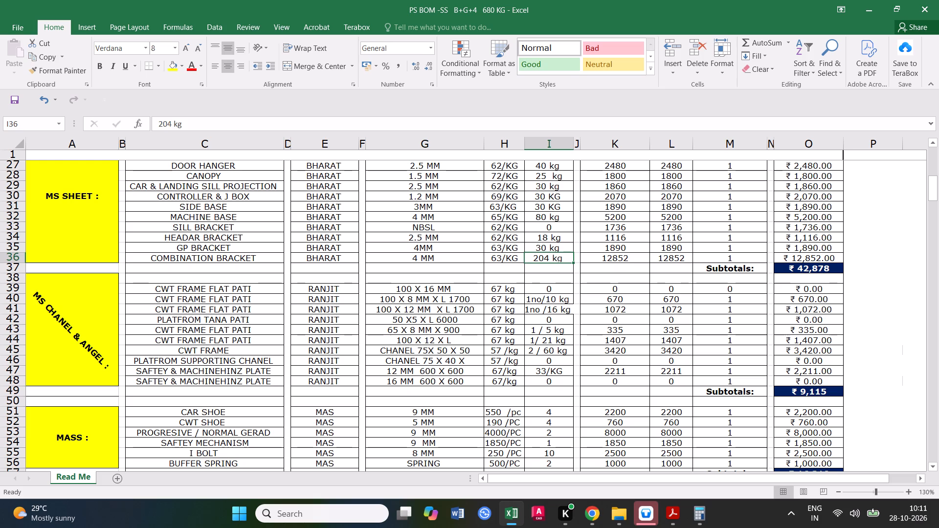
{"action": "left_click", "coordinate": [553, 230]}
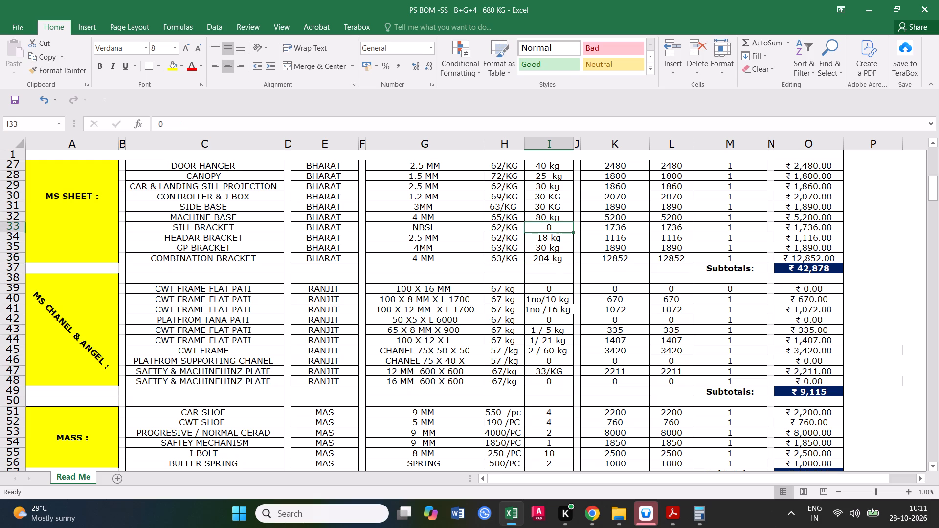
{"action": "left_click", "coordinate": [620, 228]}
{"action": "key", "text": "0"}
{"action": "left_click", "coordinate": [670, 228]}
{"action": "key", "text": "0"}
{"action": "left_click", "coordinate": [668, 252]}
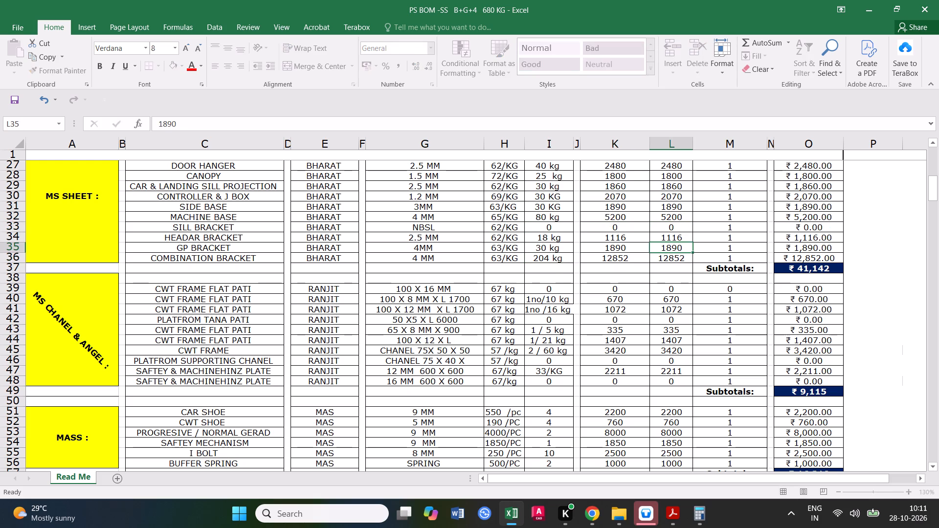
Make the SILL BRACKET row's NBSL entry bold and save the workbook.
{"action": "left_click", "coordinate": [429, 228]}
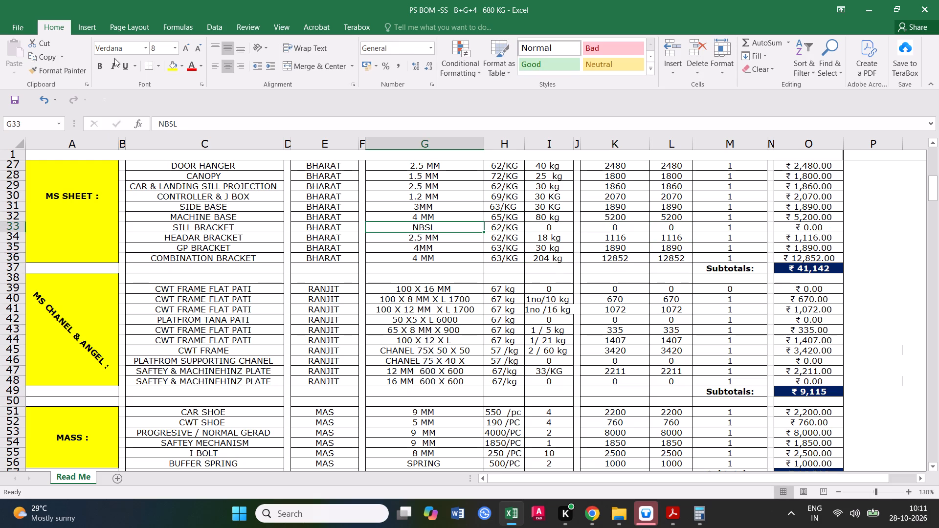
{"action": "left_click", "coordinate": [101, 66]}
{"action": "left_click", "coordinate": [460, 286]}
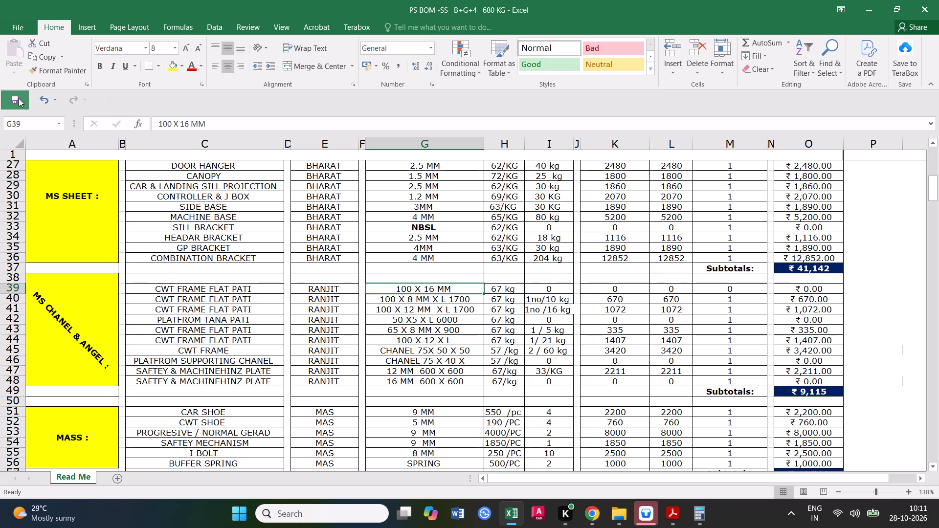
{"action": "left_click", "coordinate": [19, 98]}
Fill the bold NBSL entry from the SILL BRACKET row down into the HEADAR BRACKET row.
{"action": "scroll", "coordinate": [375, 273], "scroll_direction": "down", "scroll_amount": 1}
{"action": "left_click", "coordinate": [214, 209]}
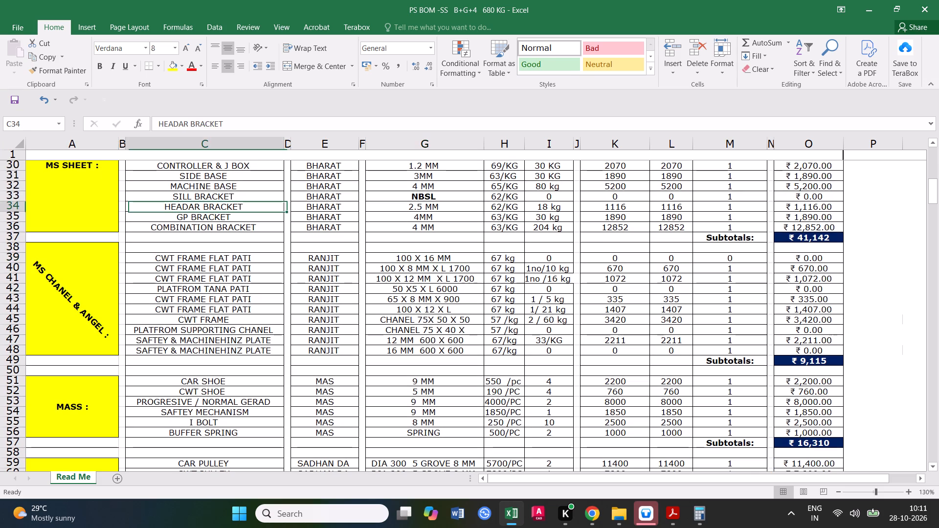
{"action": "left_click", "coordinate": [421, 195]}
{"action": "left_click_drag", "start_coordinate": [482, 199], "coordinate": [482, 209]}
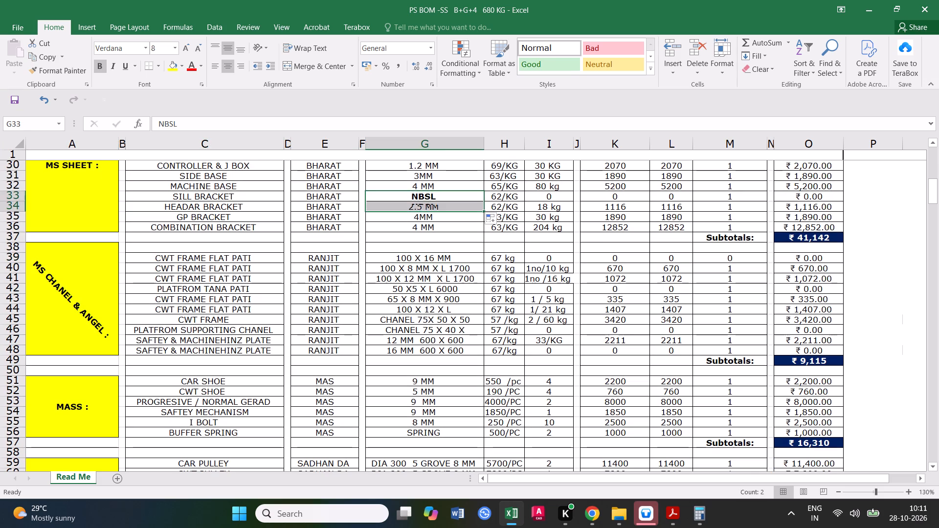
Set the HEADAR BRACKET row's weight, unit price and price per lift to 0.
{"action": "left_click", "coordinate": [554, 207]}
{"action": "key", "text": "0"}
{"action": "left_click", "coordinate": [624, 211]}
{"action": "key", "text": "0"}
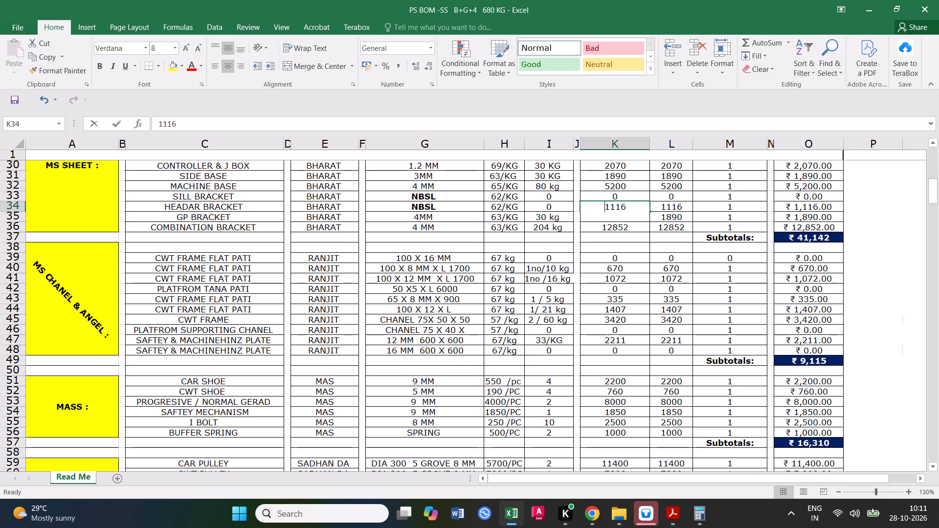
{"action": "left_click", "coordinate": [668, 206]}
{"action": "key", "text": "0"}
{"action": "key", "text": "0"}
{"action": "left_click", "coordinate": [735, 208]}
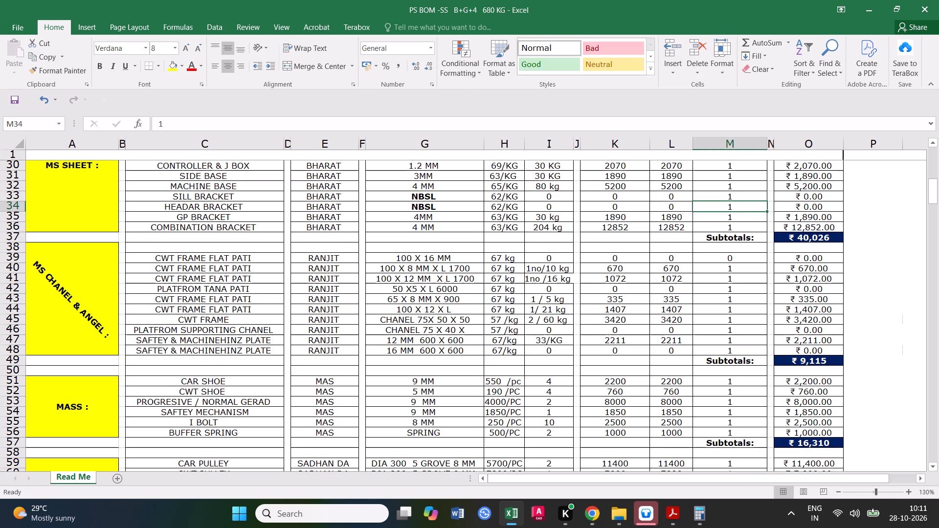
{"action": "left_click", "coordinate": [730, 238]}
Replace the weights of the SILL BRACKET and HEADAR BRACKET rows with NILL.
{"action": "left_click", "coordinate": [546, 197]}
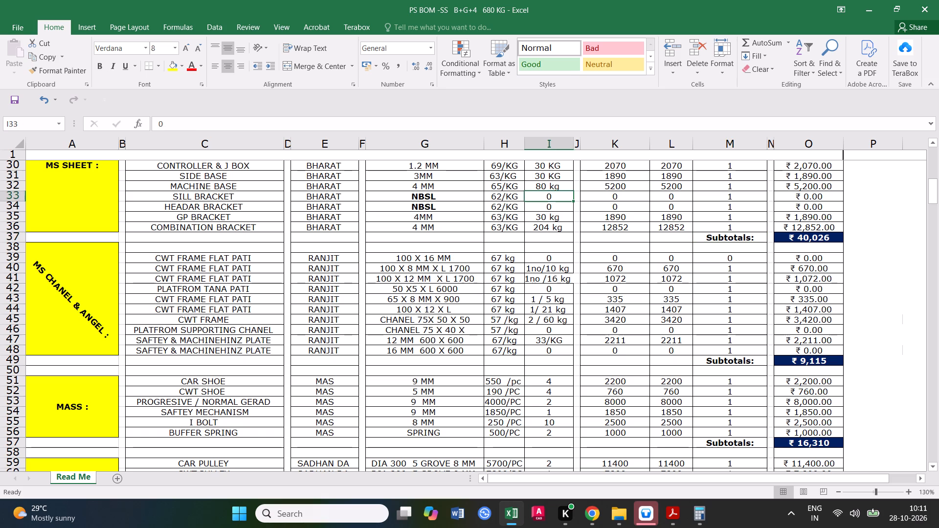
{"action": "type", "text": "NIL"}
{"action": "key", "text": "l"}
{"action": "left_click", "coordinate": [541, 250]}
{"action": "left_click", "coordinate": [552, 208]}
{"action": "type", "text": "NIL"}
{"action": "key", "text": "l"}
{"action": "left_click", "coordinate": [564, 256]}
{"action": "left_click", "coordinate": [531, 249]}
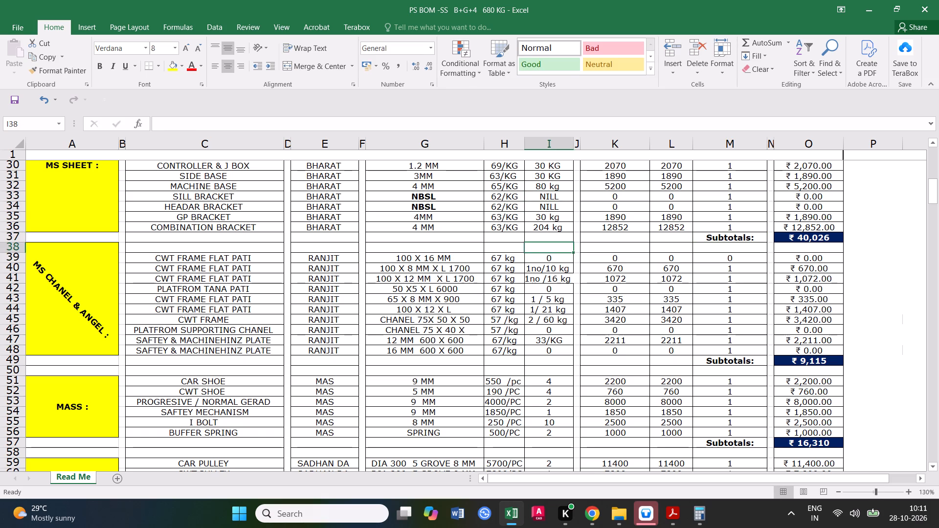
Set the GP BRACKET row's weight to 40 kg.
{"action": "left_click", "coordinate": [14, 217]}
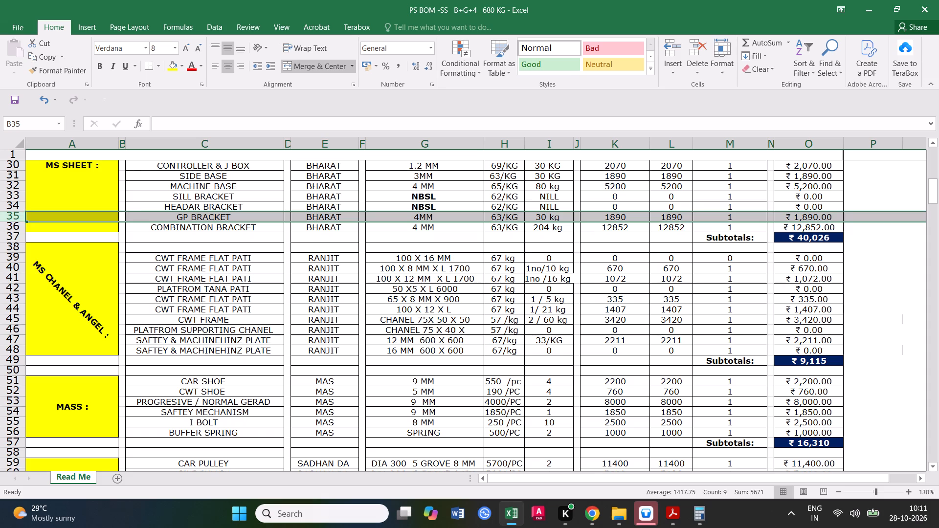
{"action": "double_click", "coordinate": [546, 217]}
{"action": "left_click_drag", "start_coordinate": [546, 217], "coordinate": [539, 217]}
{"action": "type", "text": "40"}
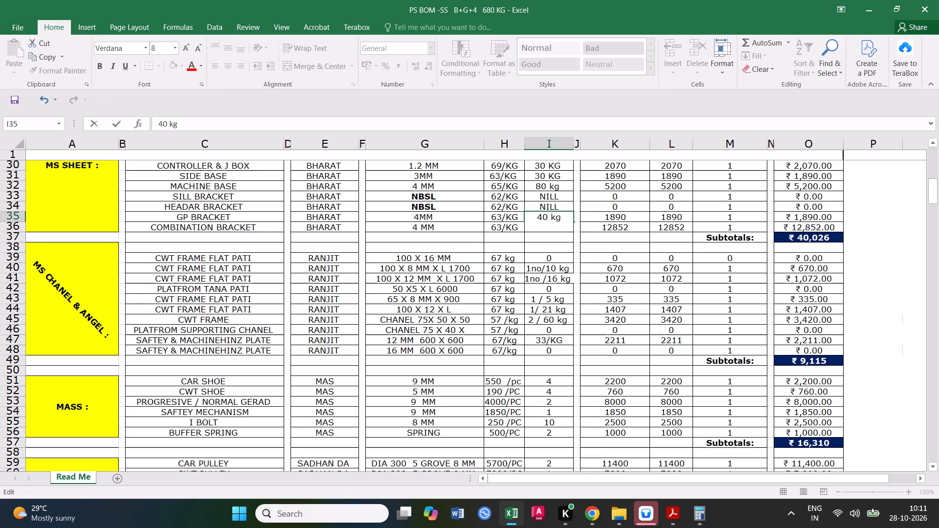
{"action": "left_click", "coordinate": [611, 309]}
Calculate 40 × 63 in Calculator and enter 2520 as the GP BRACKET row's unit price and price per lift.
{"action": "left_click", "coordinate": [619, 219]}
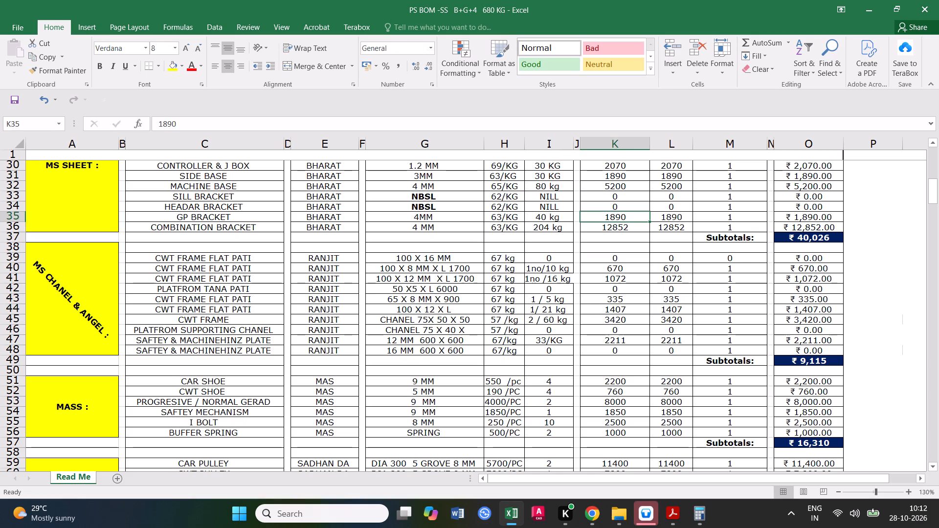
{"action": "type", "text": "40*63"}
{"action": "key", "text": "Return"}
{"action": "left_click", "coordinate": [909, 74]}
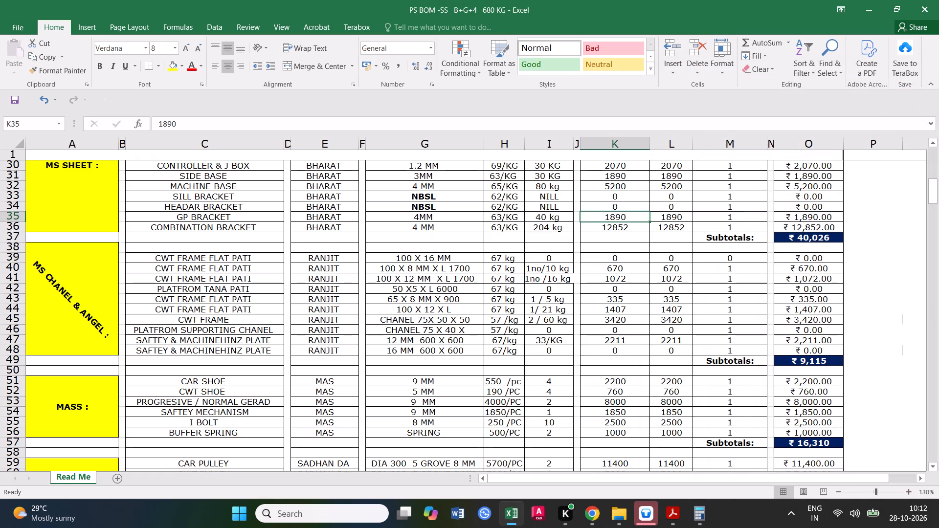
{"action": "type", "text": "2520"}
{"action": "left_click", "coordinate": [606, 269]}
{"action": "left_click", "coordinate": [631, 218]}
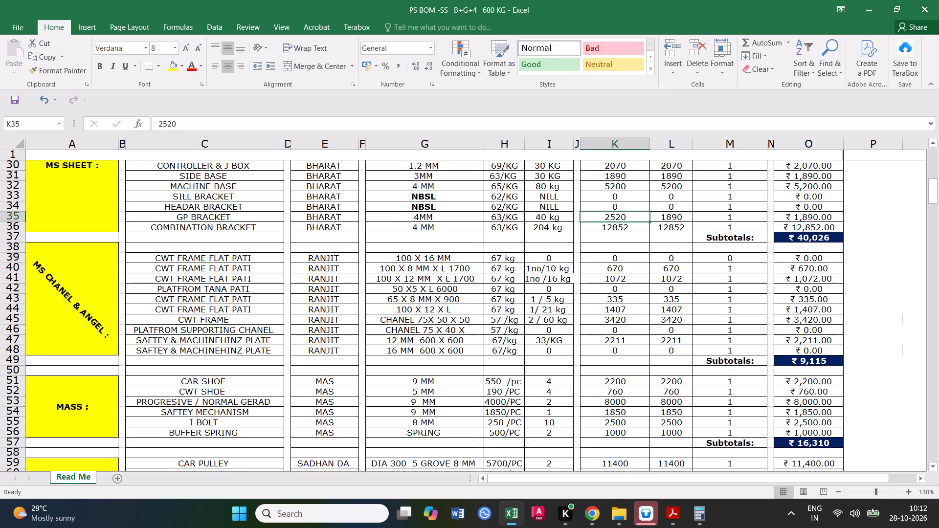
{"action": "left_click_drag", "start_coordinate": [649, 221], "coordinate": [677, 219]}
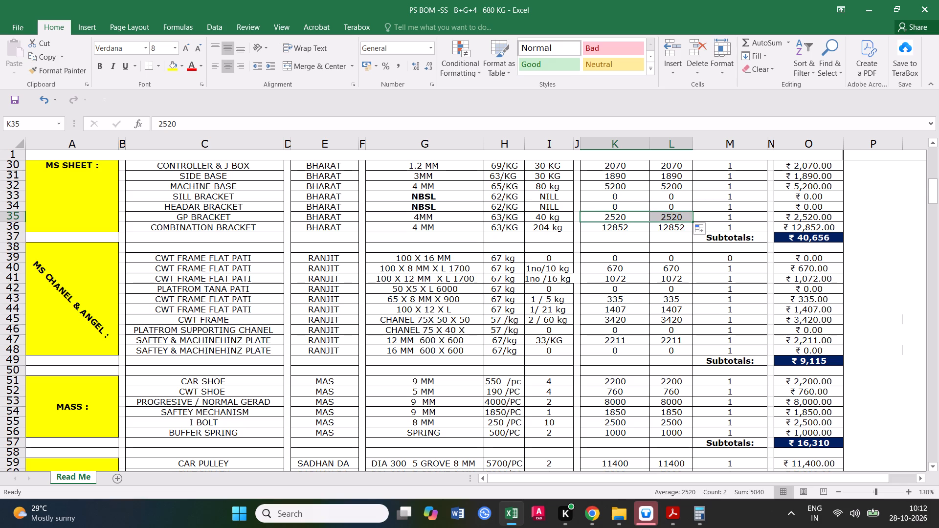
{"action": "left_click", "coordinate": [236, 229]}
Append "/ PER PC 12 KG" to the COMBINATION BRACKET row's 4 MM specification.
{"action": "left_click", "coordinate": [17, 225]}
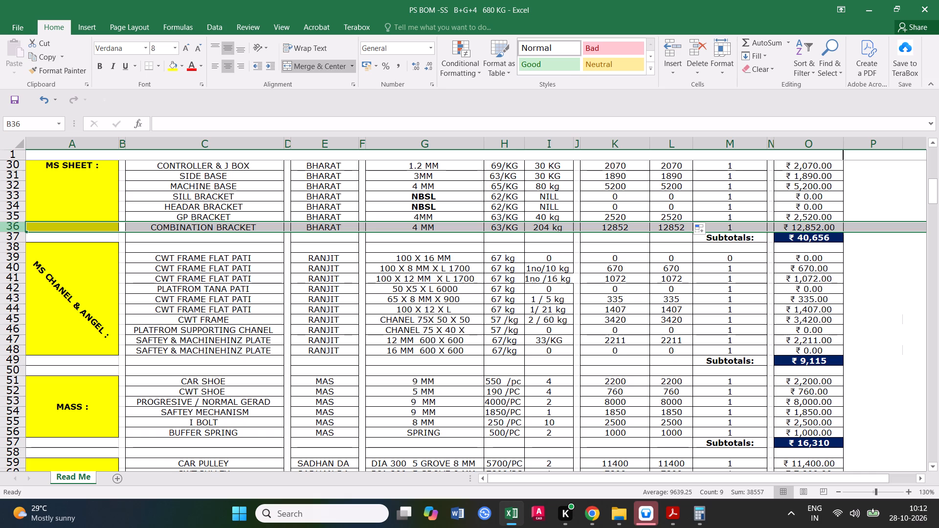
{"action": "double_click", "coordinate": [446, 228]}
{"action": "key", "text": "space"}
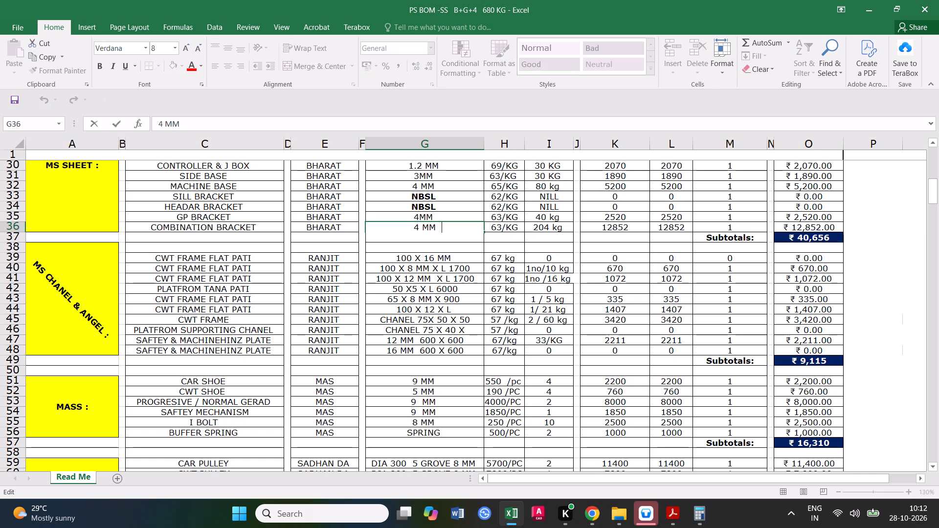
{"action": "type", "text": "/ PER PC 12"}
{"action": "key", "text": "space"}
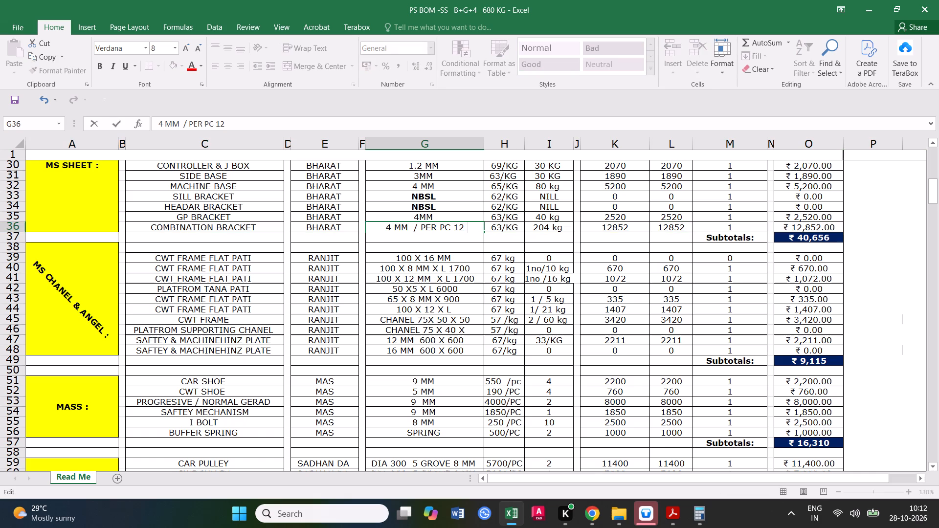
{"action": "key", "text": "k"}
{"action": "type", "text": "G"}
{"action": "key", "text": "space"}
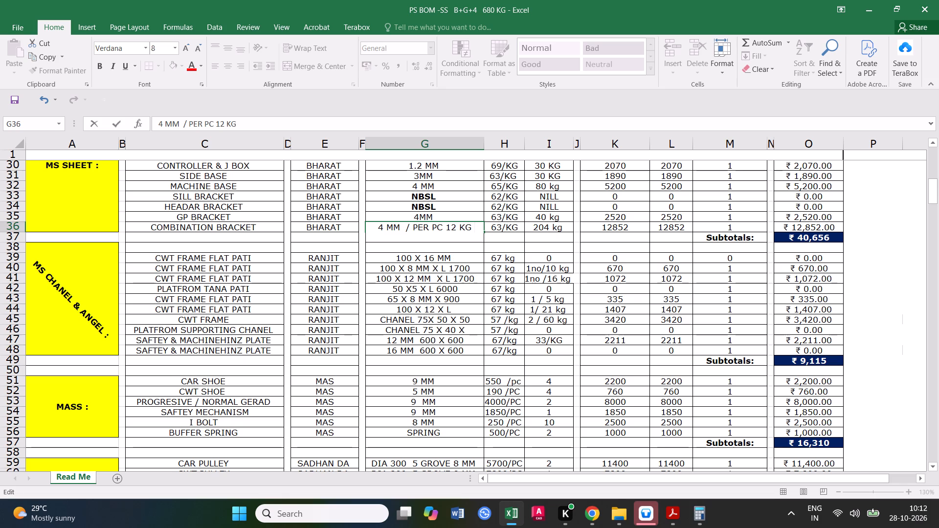
{"action": "left_click", "coordinate": [469, 280]}
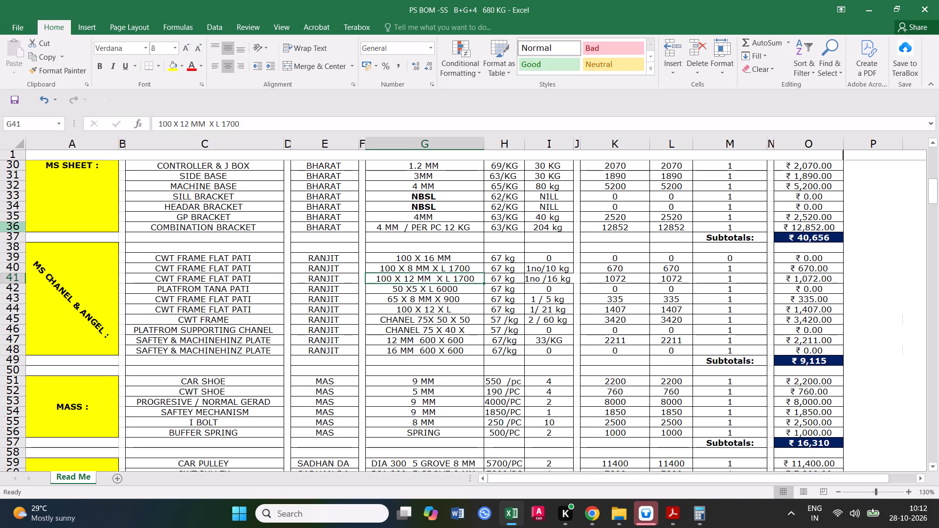
Calculate 20 × 12 in Calculator and set the COMBINATION BRACKET row's weight to 240 kg.
{"action": "left_click", "coordinate": [14, 228]}
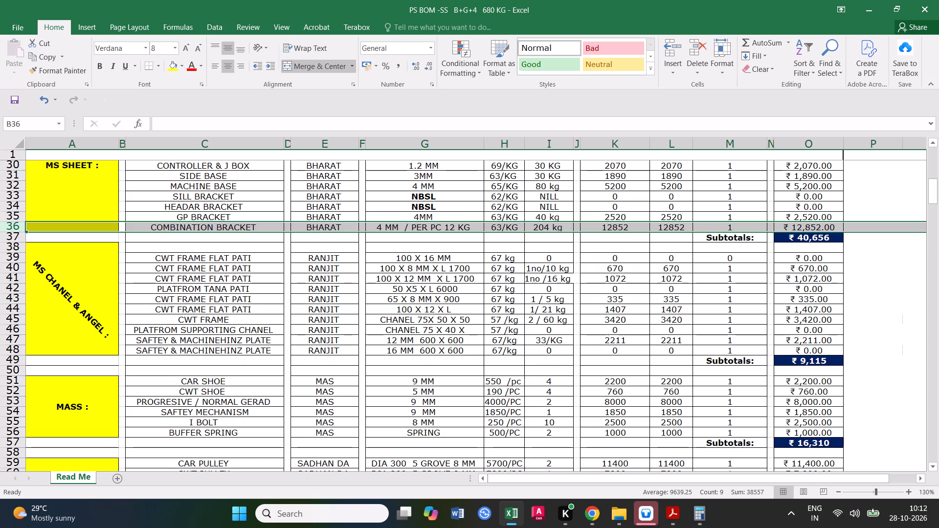
{"action": "type", "text": "20*12"}
{"action": "key", "text": "Return"}
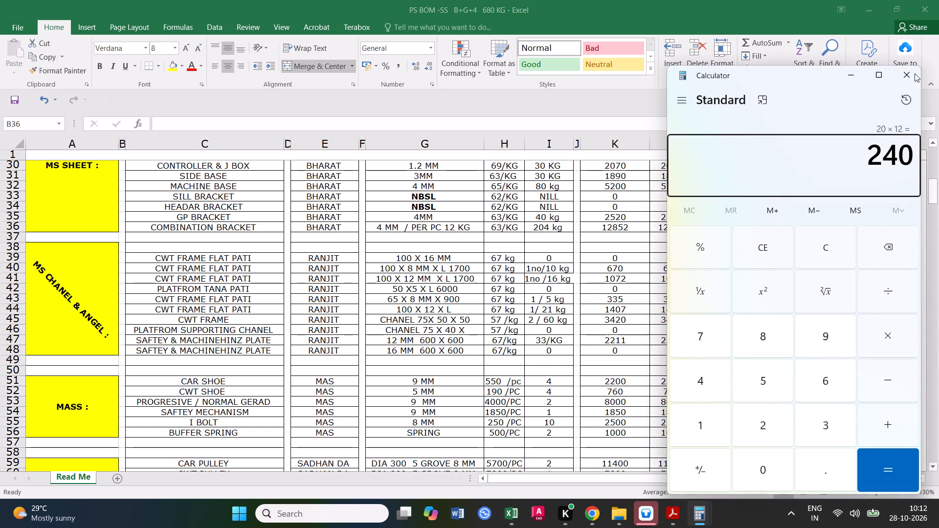
{"action": "left_click", "coordinate": [915, 73]}
{"action": "double_click", "coordinate": [544, 225]}
{"action": "left_click_drag", "start_coordinate": [551, 225], "coordinate": [548, 227]}
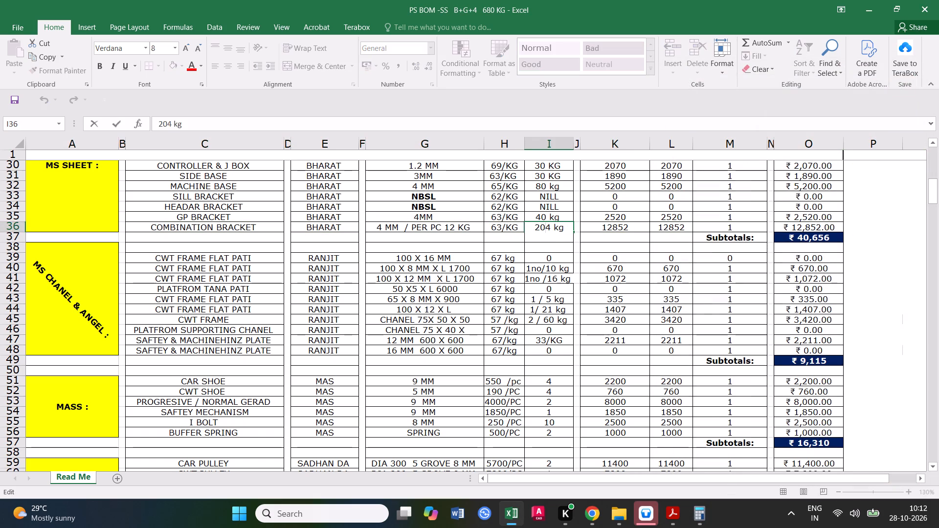
{"action": "left_click_drag", "start_coordinate": [548, 227], "coordinate": [533, 228]}
{"action": "type", "text": "240"}
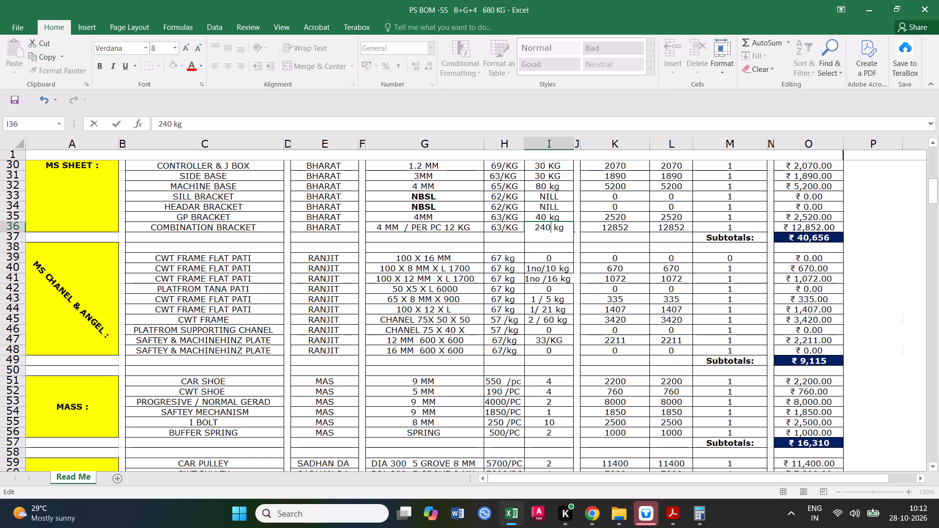
{"action": "left_click", "coordinate": [562, 299]}
Calculate 240 × 63 in Calculator and enter 15120 as the COMBINATION BRACKET row's unit price and price per lift.
{"action": "left_click", "coordinate": [623, 227]}
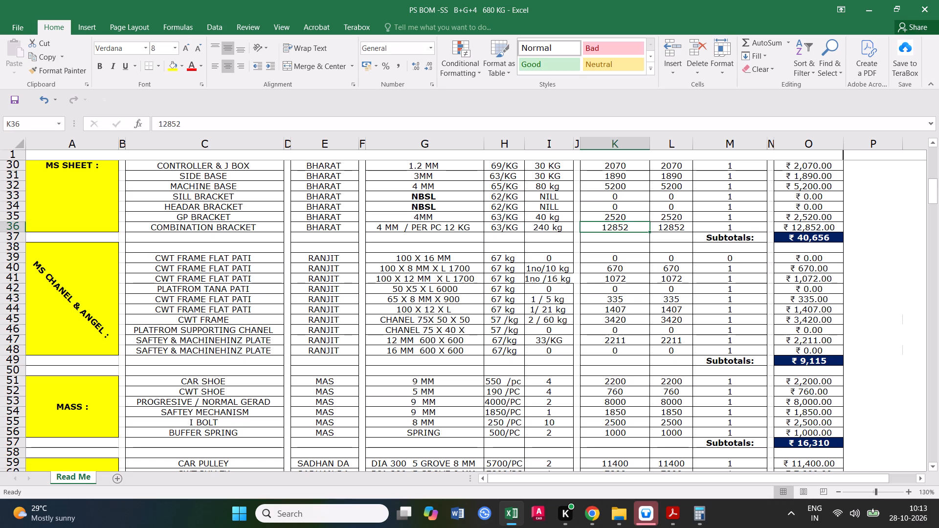
{"action": "type", "text": "240"}
{"action": "type", "text": "*5"}
{"action": "key", "text": "BackSpace"}
{"action": "type", "text": "63"}
{"action": "key", "text": "Return"}
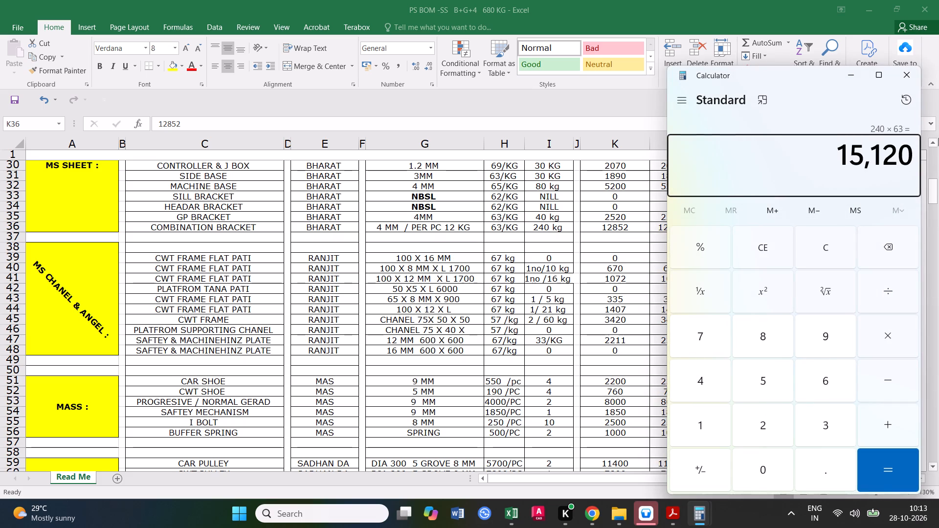
{"action": "left_click", "coordinate": [898, 81]}
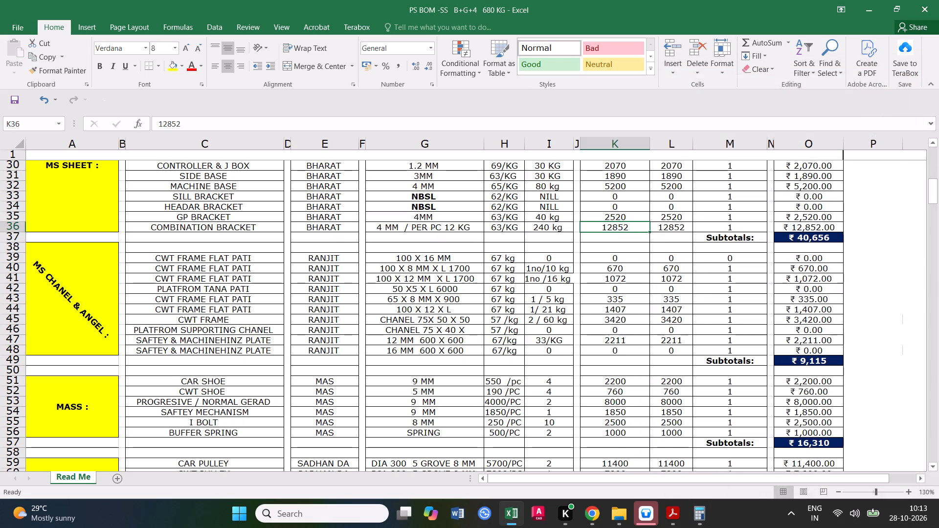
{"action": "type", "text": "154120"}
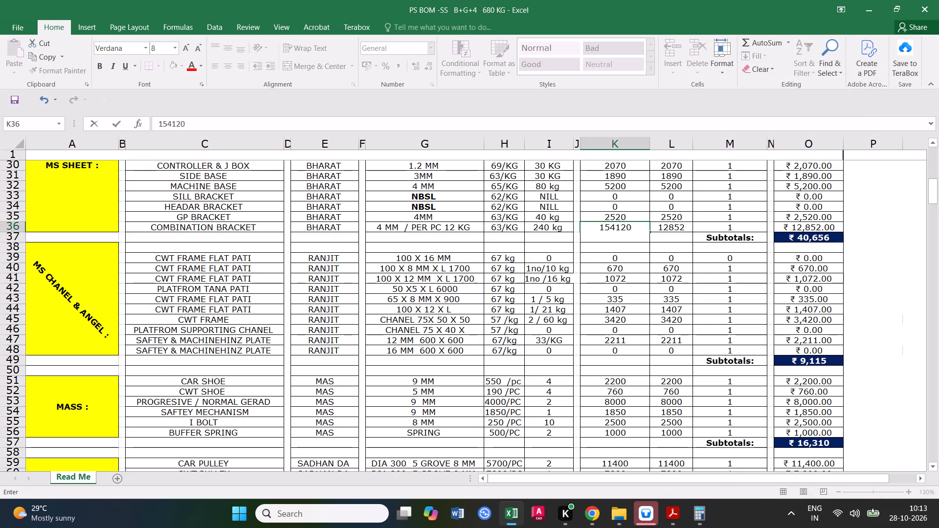
{"action": "left_click", "coordinate": [611, 227]}
{"action": "left_click", "coordinate": [617, 226]}
{"action": "key", "text": "BackSpace"}
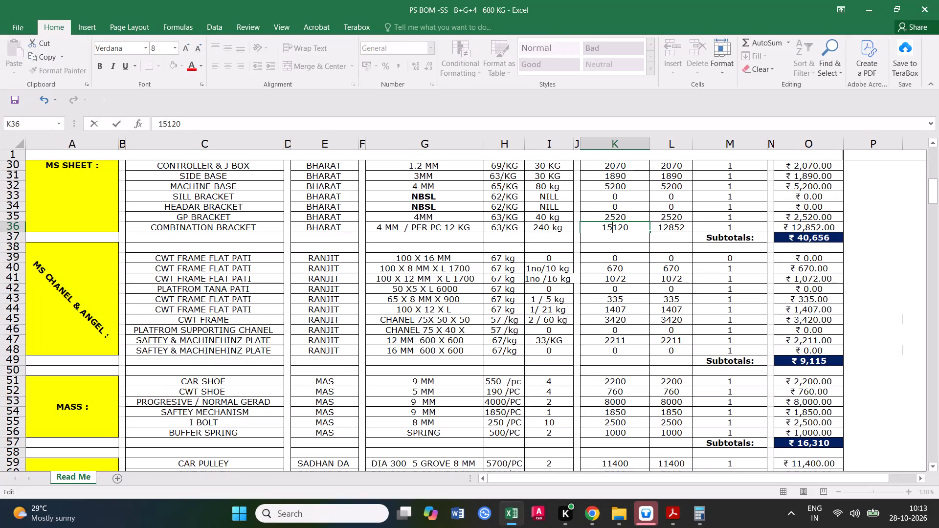
{"action": "left_click", "coordinate": [661, 270]}
{"action": "left_click", "coordinate": [620, 225]}
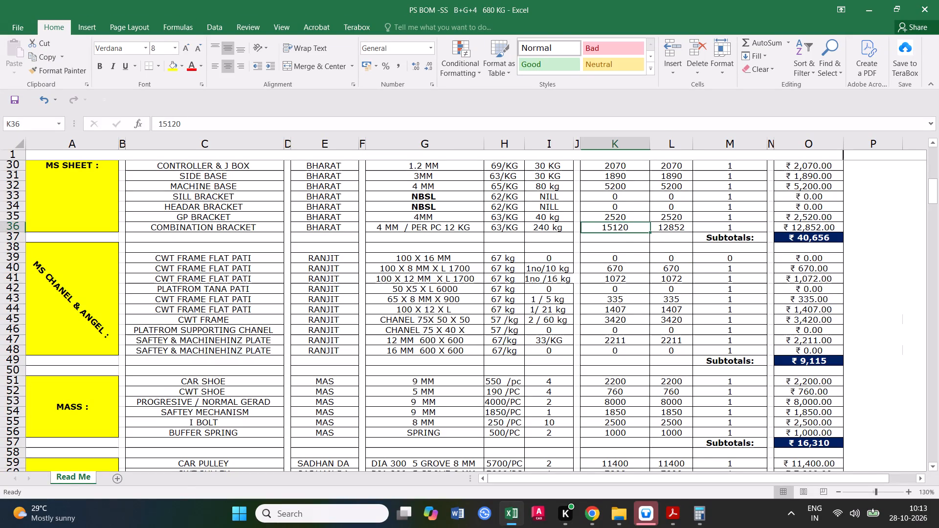
{"action": "left_click_drag", "start_coordinate": [648, 230], "coordinate": [674, 224]}
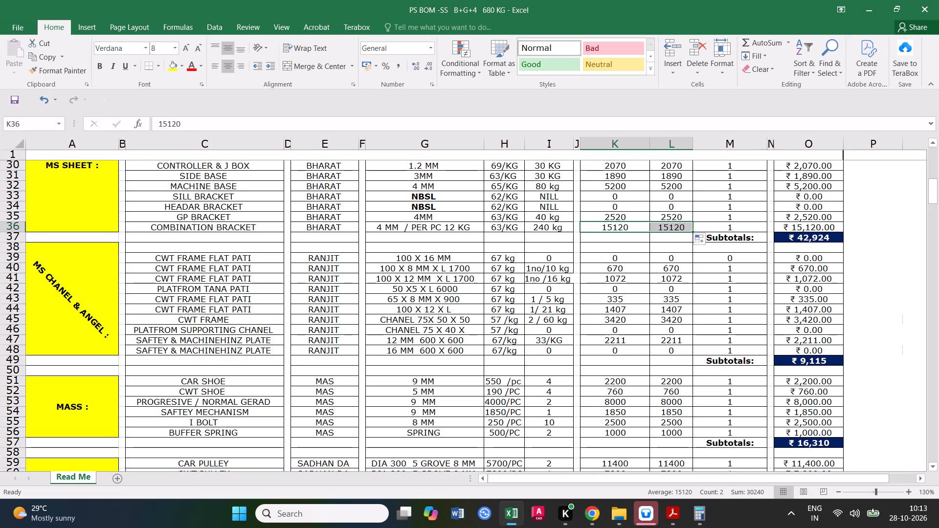
{"action": "left_click", "coordinate": [715, 227]}
{"action": "left_click", "coordinate": [666, 228]}
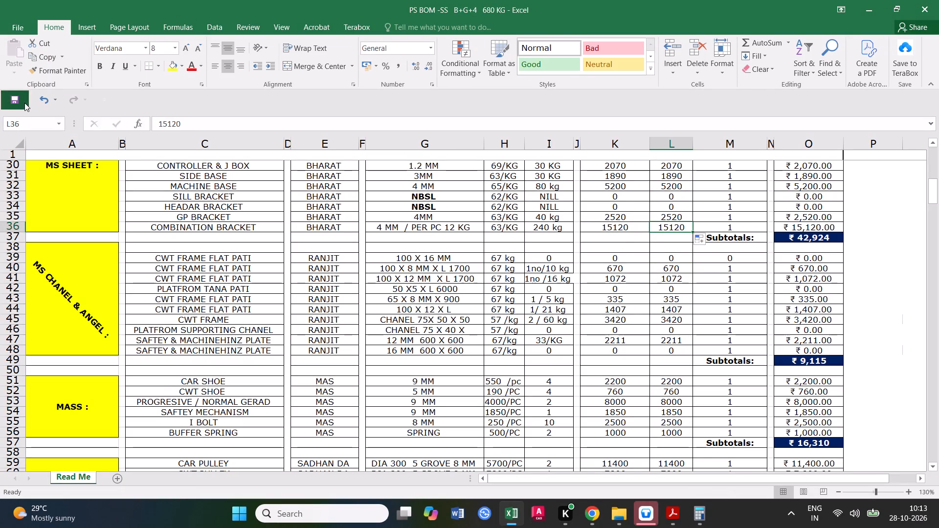
Save the workbook.
{"action": "triple_click", "coordinate": [24, 103]}
{"action": "left_click", "coordinate": [24, 103]}
Review the MS SHEET section's rows and the first CWT FRAME FLAT PATI rows of the MS CHANEL & ANGEL section.
{"action": "scroll", "coordinate": [301, 324], "scroll_direction": "up", "scroll_amount": 1}
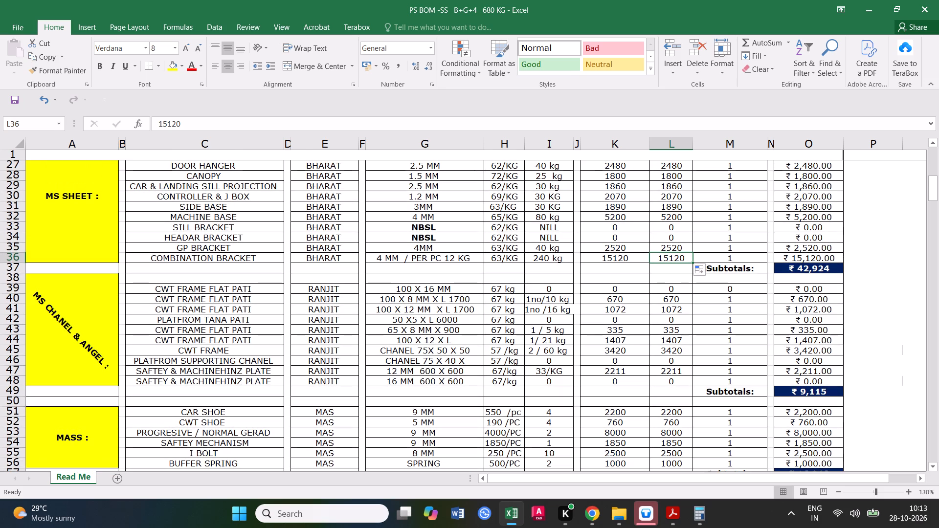
{"action": "scroll", "coordinate": [372, 324], "scroll_direction": "up", "scroll_amount": 2}
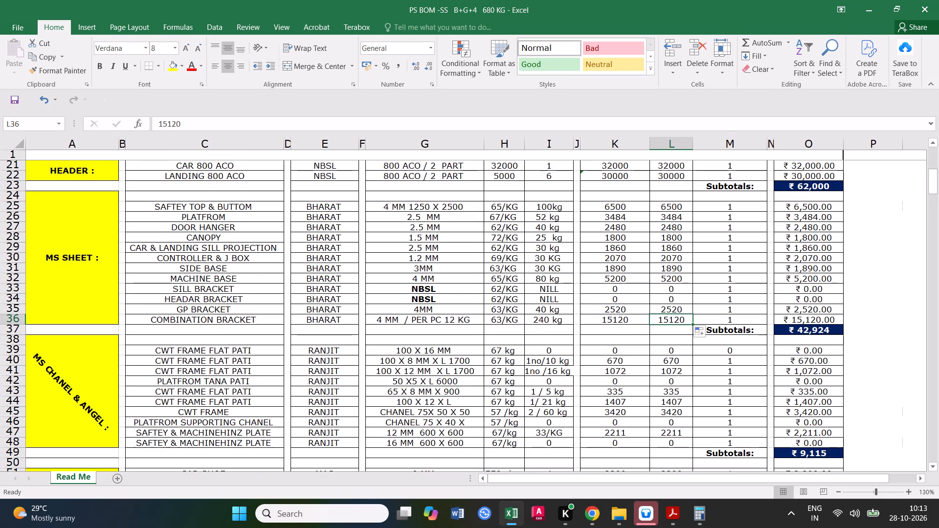
{"action": "scroll", "coordinate": [300, 313], "scroll_direction": "down", "scroll_amount": 3}
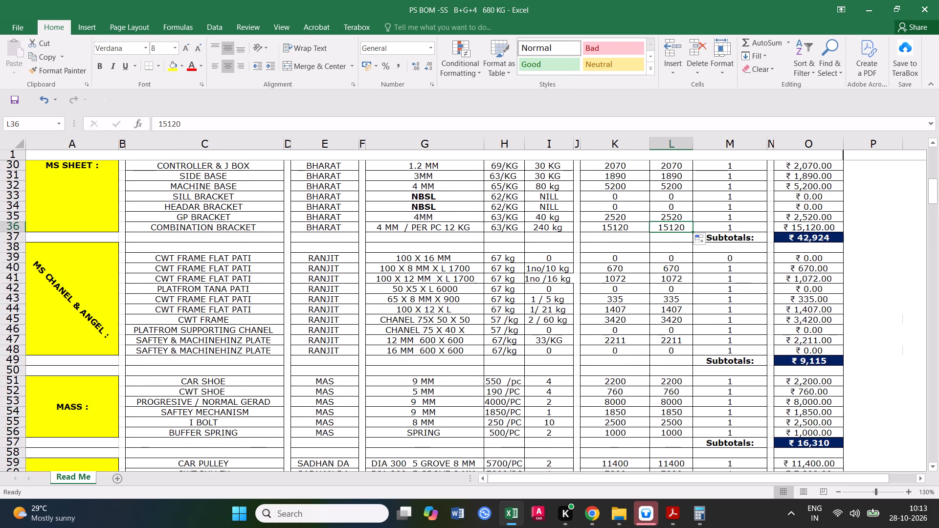
{"action": "scroll", "coordinate": [295, 307], "scroll_direction": "down", "scroll_amount": 1}
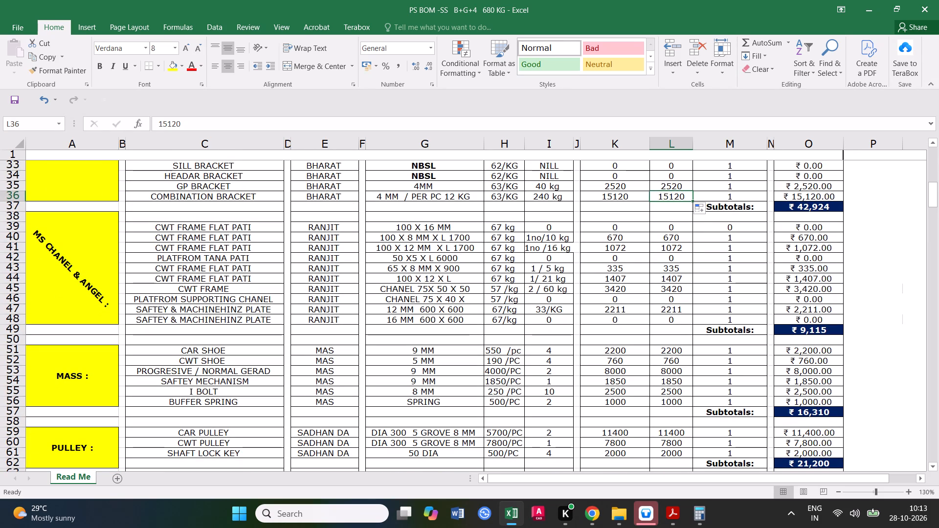
{"action": "left_click", "coordinate": [11, 228]}
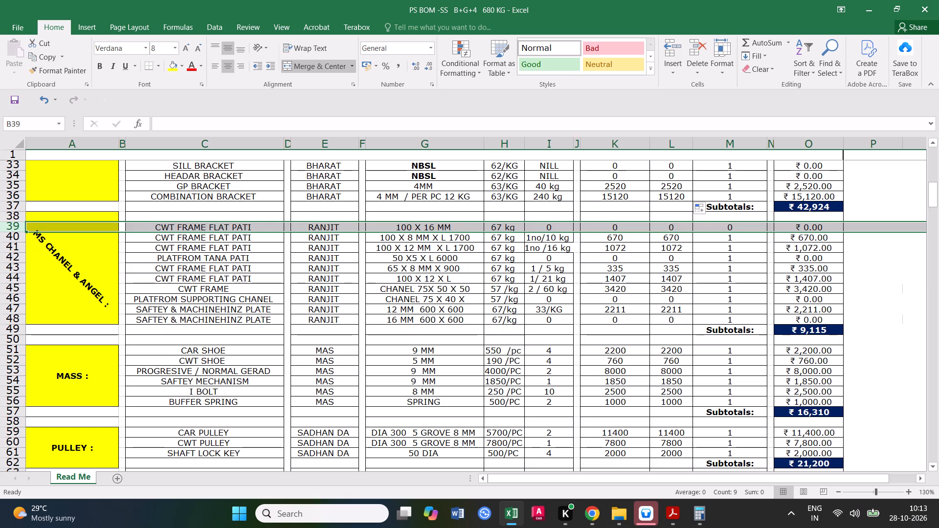
{"action": "left_click", "coordinate": [222, 238]}
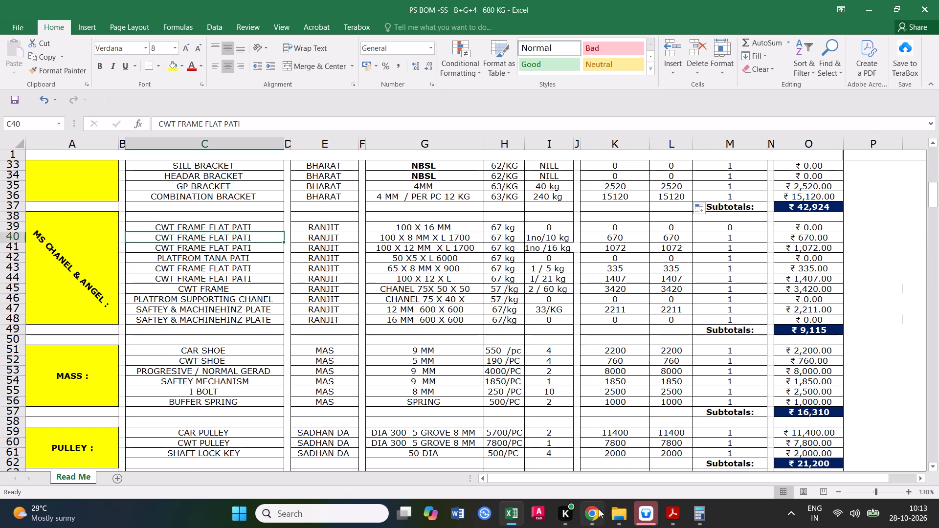
Switch to Acrobat and examine the 3.5 TON B+G+4 BOM PDF for reference.
{"action": "left_click", "coordinate": [674, 466]}
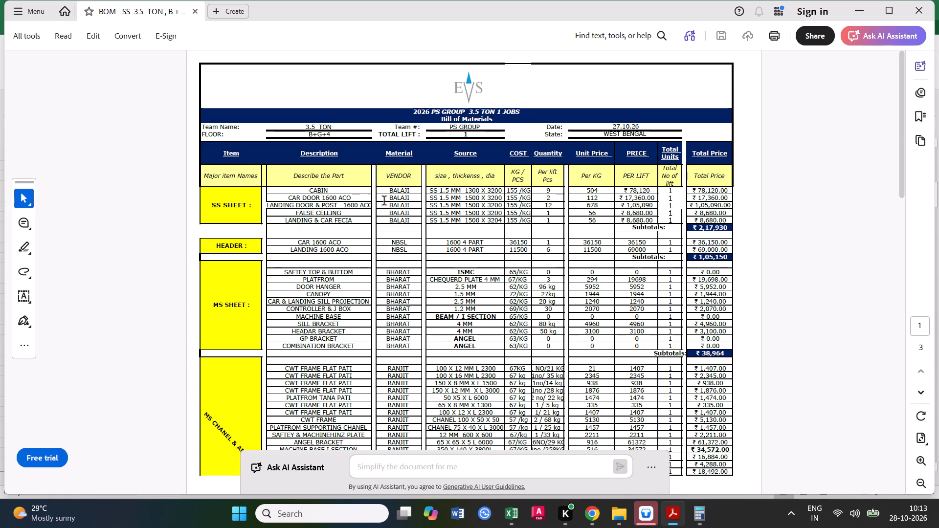
{"action": "scroll", "coordinate": [422, 242], "scroll_direction": "down", "scroll_amount": 5}
{"action": "scroll", "coordinate": [446, 261], "scroll_direction": "up", "scroll_amount": 6}
{"action": "key", "text": "ctrl+p"}
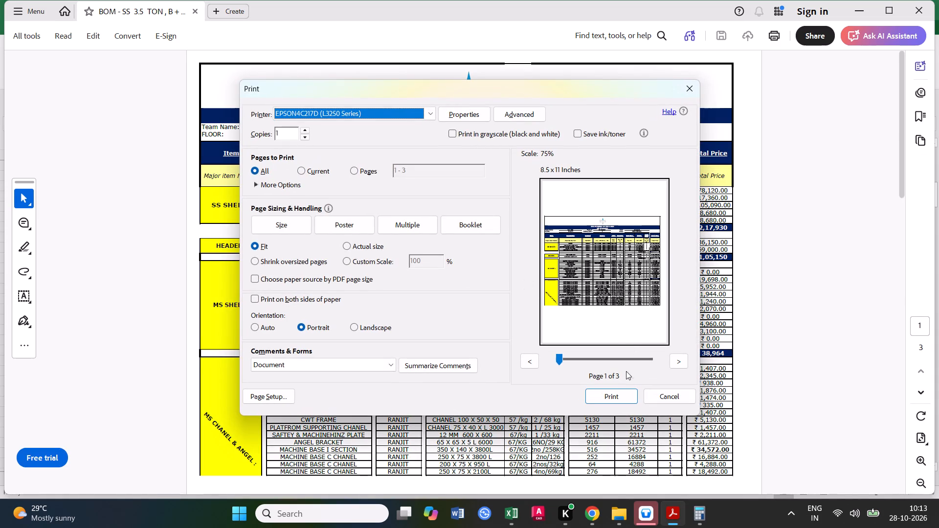
{"action": "left_click", "coordinate": [680, 398]}
{"action": "scroll", "coordinate": [569, 301], "scroll_direction": "down", "scroll_amount": 4}
{"action": "scroll", "coordinate": [567, 303], "scroll_direction": "up", "scroll_amount": 10}
{"action": "left_click", "coordinate": [787, 189]}
{"action": "left_click", "coordinate": [851, 17]}
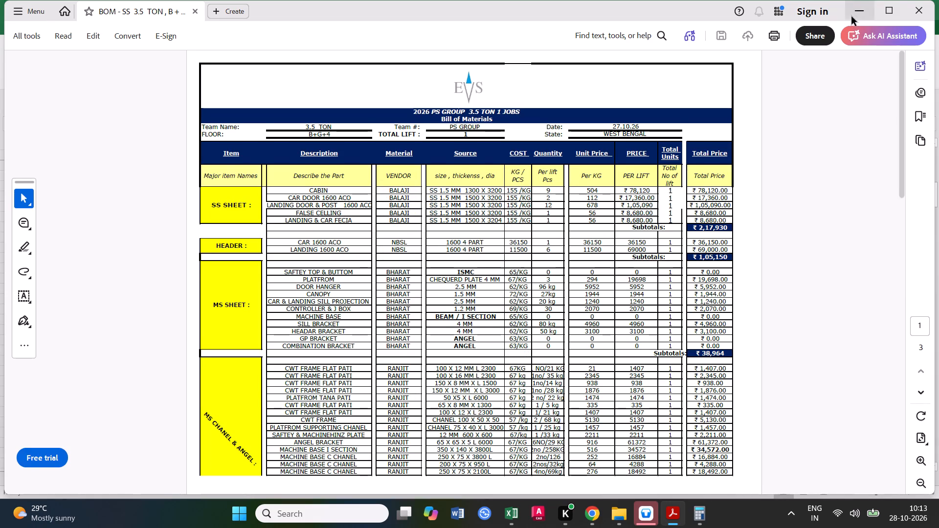
Open the BOM -SS G+2 10 PASS workbook from the =10 PASS = folder in File Explorer.
{"action": "left_click", "coordinate": [877, 6]}
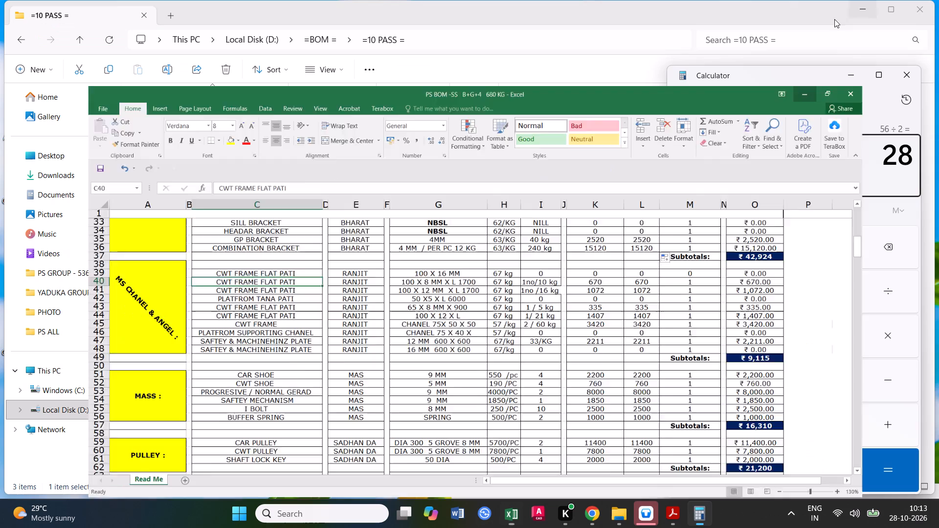
{"action": "left_click", "coordinate": [192, 127]}
{"action": "left_click", "coordinate": [192, 113]}
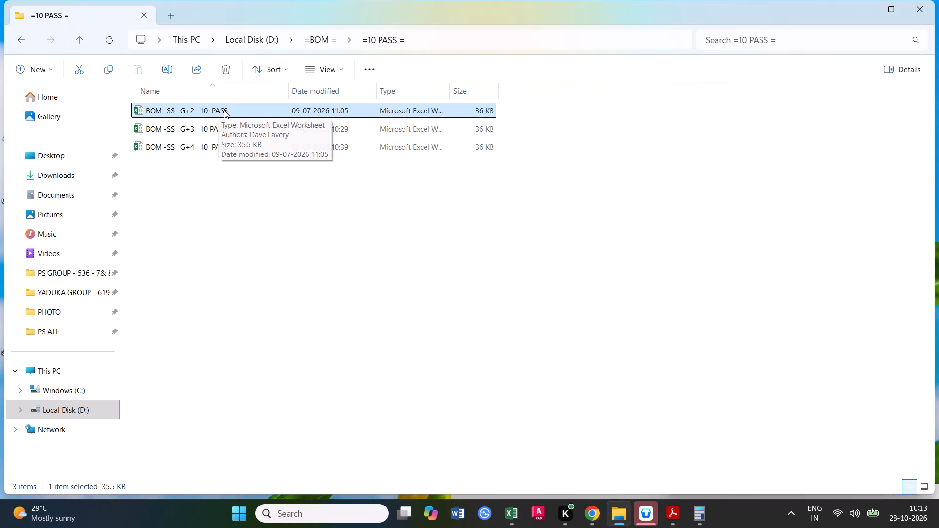
{"action": "double_click", "coordinate": [224, 110]}
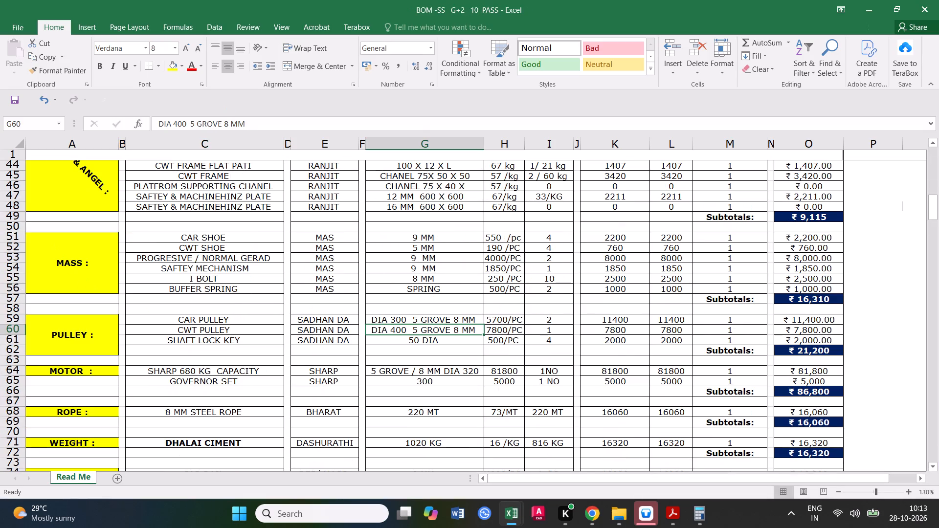
Examine the G+2 10-passenger BOM from the pulley rows through the grand total and back to the header and SS SHEET sections.
{"action": "scroll", "coordinate": [547, 361], "scroll_direction": "down", "scroll_amount": 18}
{"action": "scroll", "coordinate": [558, 338], "scroll_direction": "down", "scroll_amount": 7}
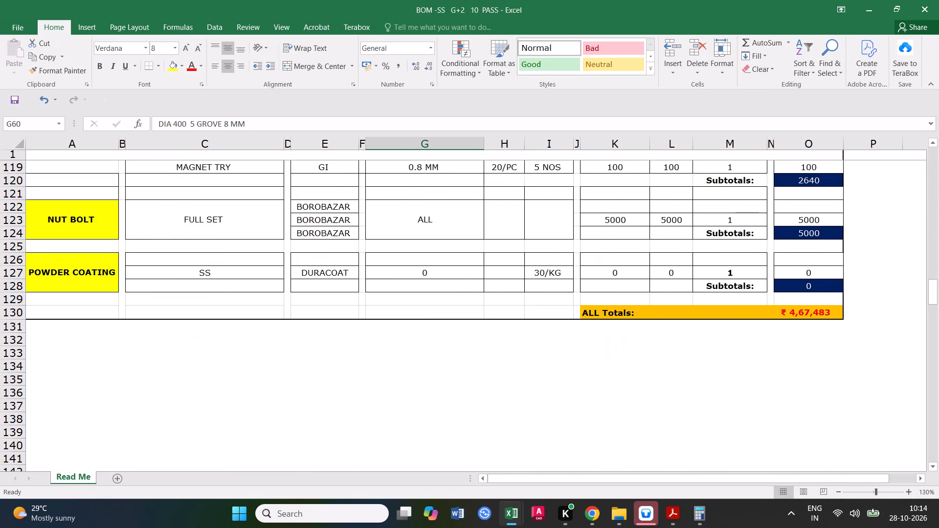
{"action": "scroll", "coordinate": [558, 340], "scroll_direction": "up", "scroll_amount": 18}
{"action": "scroll", "coordinate": [529, 313], "scroll_direction": "up", "scroll_amount": 5}
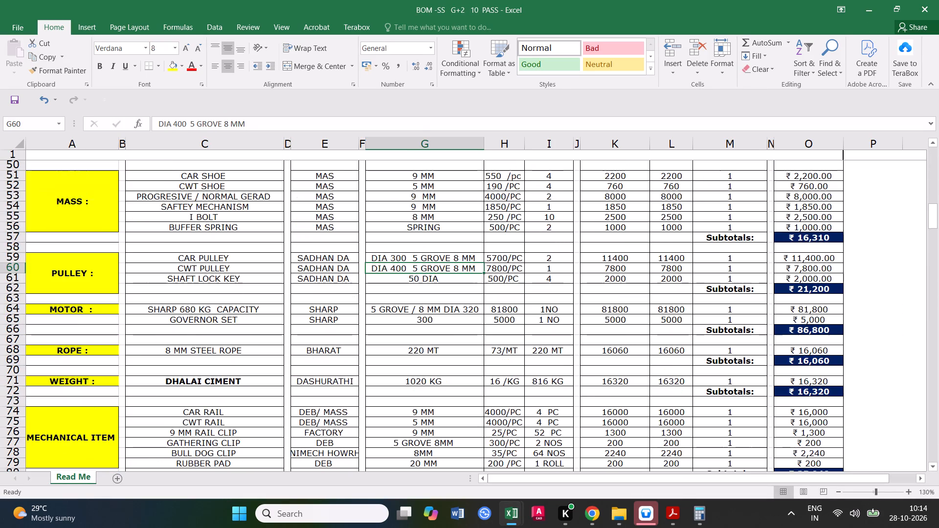
{"action": "scroll", "coordinate": [426, 317], "scroll_direction": "up", "scroll_amount": 16}
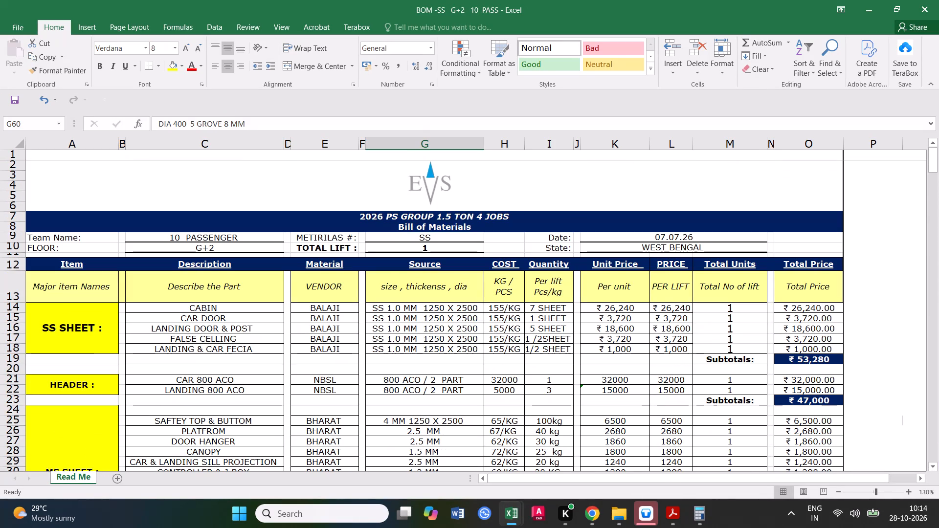
{"action": "scroll", "coordinate": [392, 268], "scroll_direction": "down", "scroll_amount": 1}
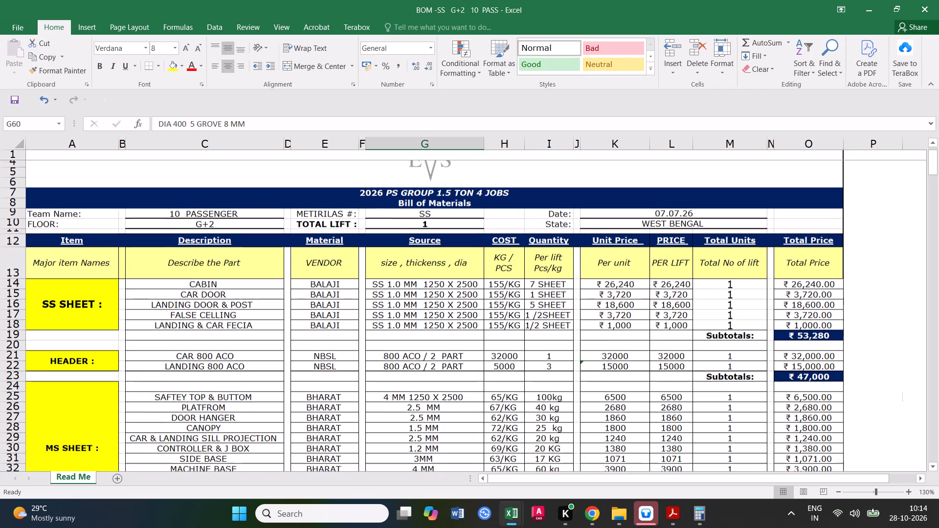
Switch to File Explorer and open the BOM -SS G+4 10 PASS workbook from the =10 PASS = folder.
{"action": "left_click", "coordinate": [860, 10]}
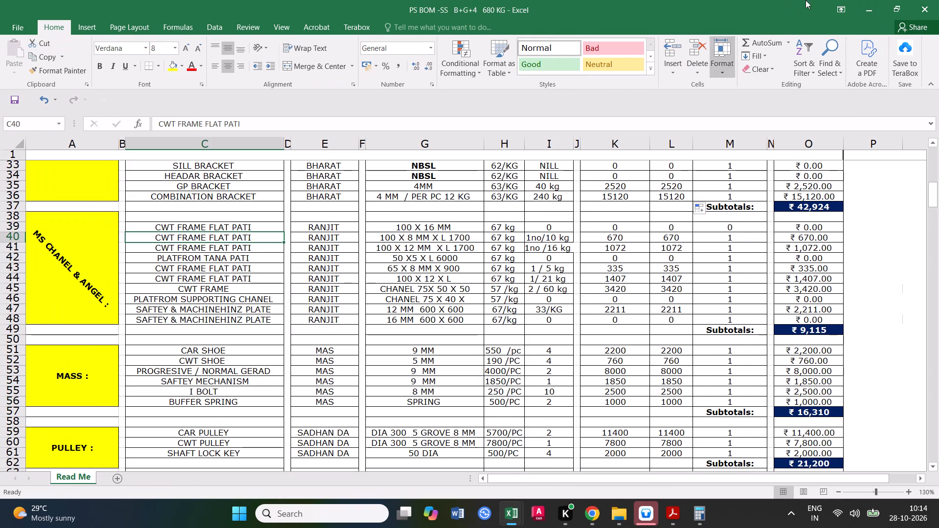
{"action": "left_click", "coordinate": [865, 10]}
{"action": "double_click", "coordinate": [197, 145]}
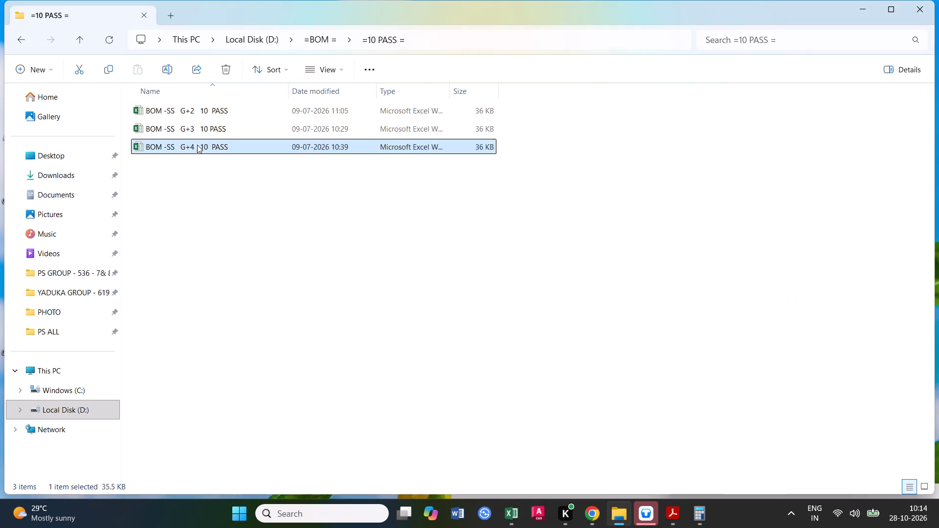
Examine the G+4 10-passenger BOM's sections for reference, ending at the CWT FRAME FLAT PATI rows of MS CHANEL & ANGEL.
{"action": "scroll", "coordinate": [323, 258], "scroll_direction": "down", "scroll_amount": 6}
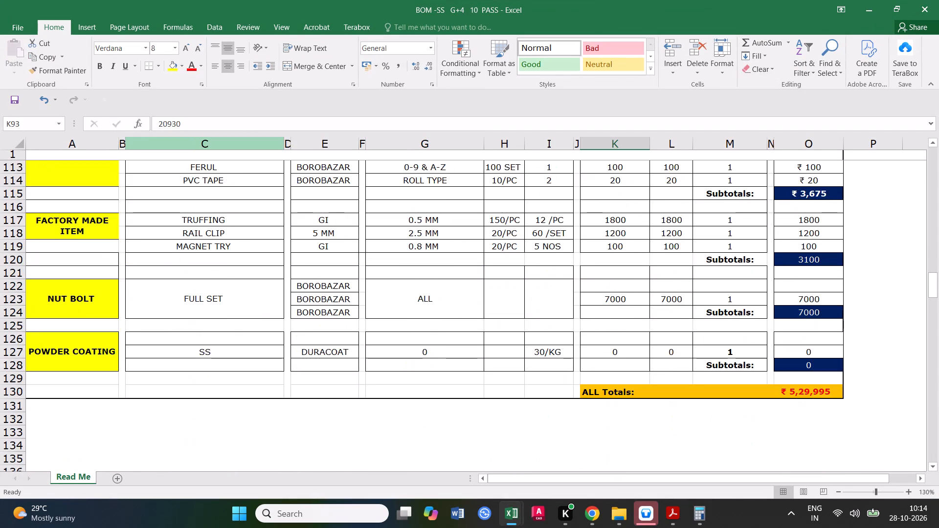
{"action": "scroll", "coordinate": [333, 268], "scroll_direction": "down", "scroll_amount": 2}
{"action": "scroll", "coordinate": [495, 348], "scroll_direction": "up", "scroll_amount": 10}
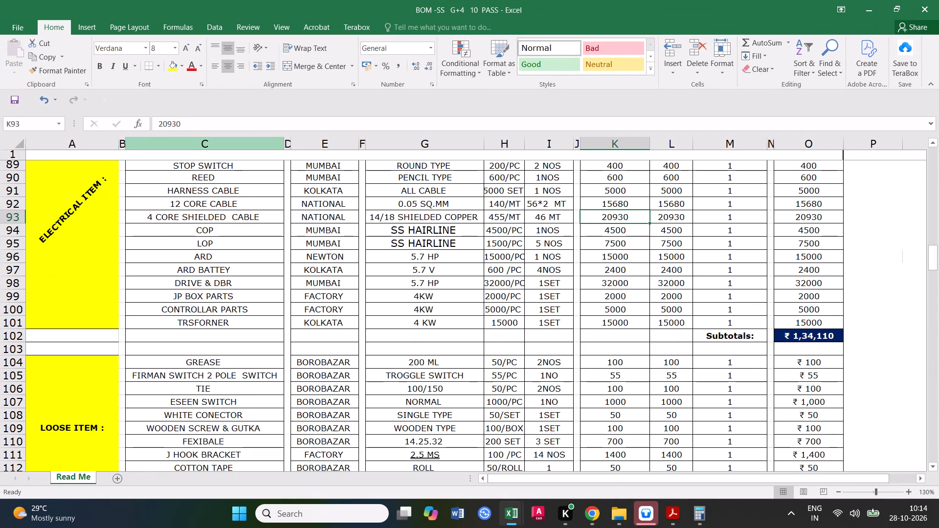
{"action": "scroll", "coordinate": [436, 328], "scroll_direction": "up", "scroll_amount": 11}
{"action": "scroll", "coordinate": [427, 315], "scroll_direction": "down", "scroll_amount": 3}
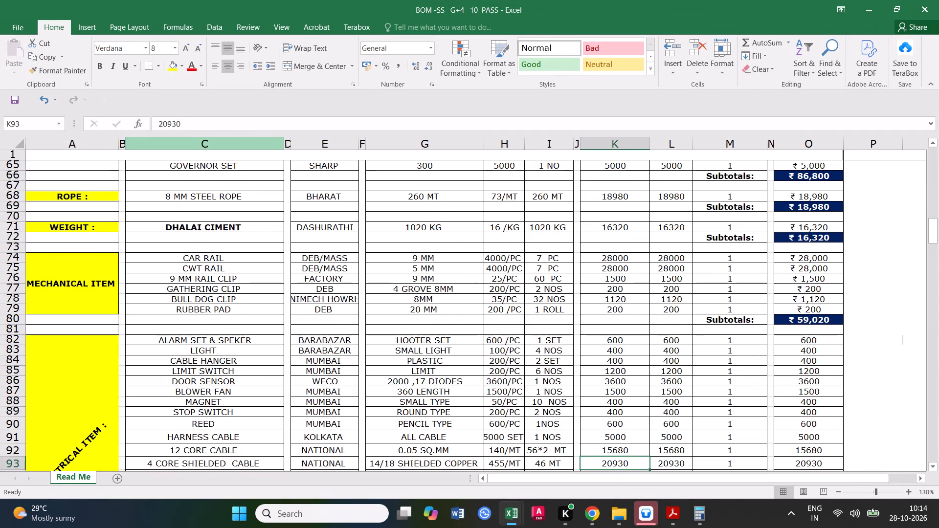
{"action": "scroll", "coordinate": [427, 315], "scroll_direction": "down", "scroll_amount": 6}
{"action": "scroll", "coordinate": [427, 315], "scroll_direction": "up", "scroll_amount": 14}
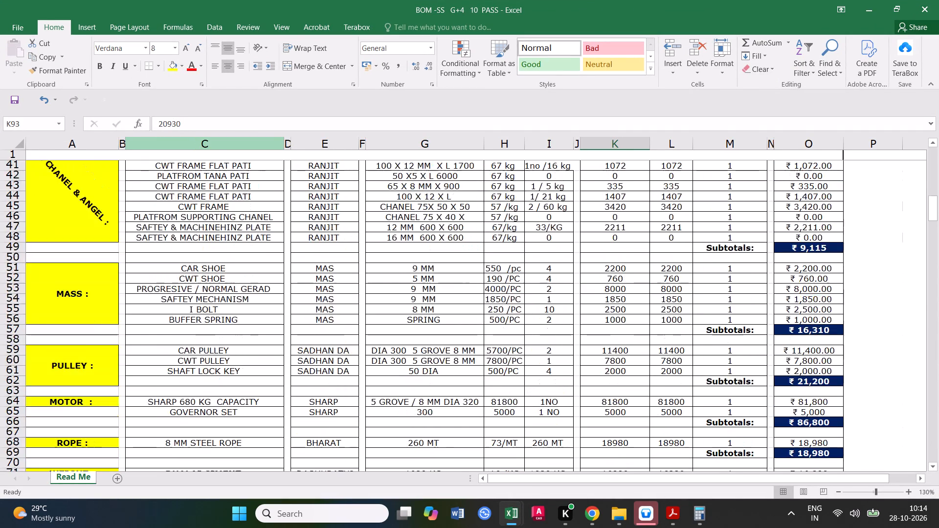
{"action": "scroll", "coordinate": [425, 312], "scroll_direction": "up", "scroll_amount": 3}
{"action": "left_click", "coordinate": [462, 293]}
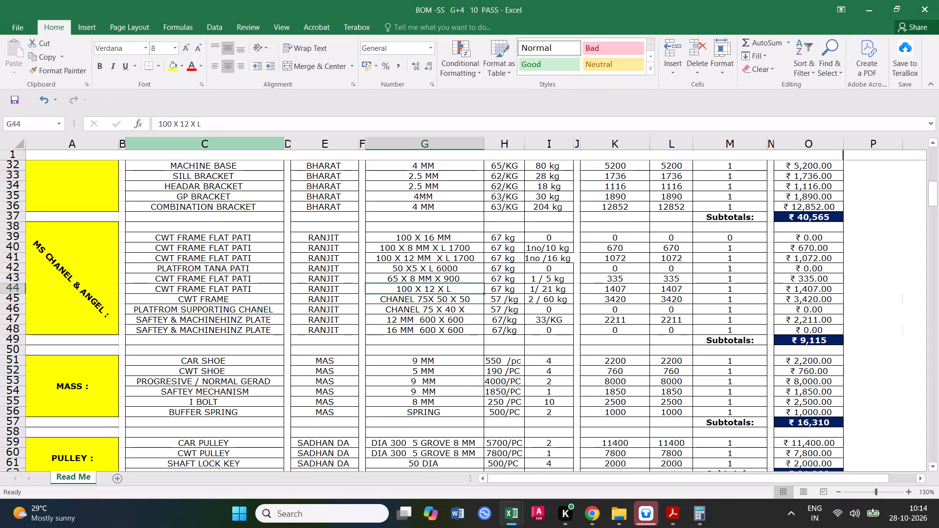
Close the G+4 and G+2 10 PASS reference workbooks and return to the PS BOM -SS B+G+4 680 KG workbook.
{"action": "left_click", "coordinate": [920, 3]}
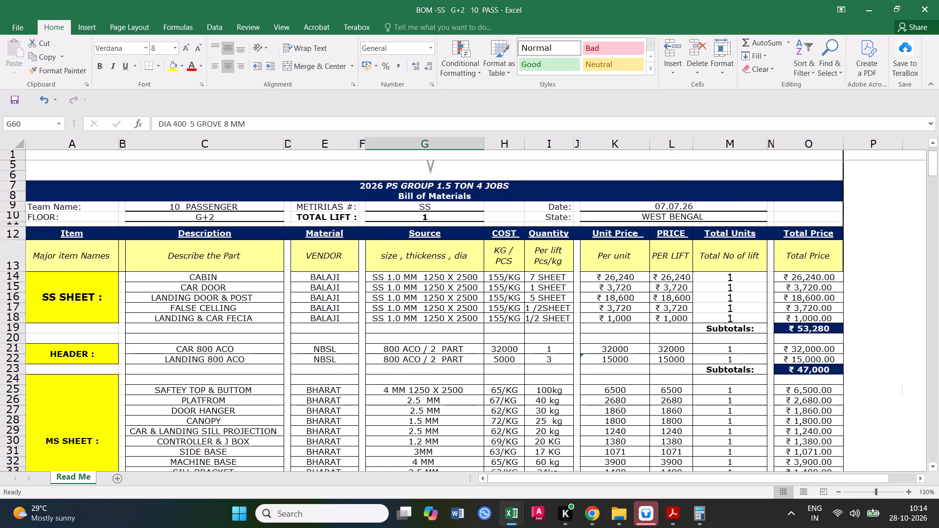
{"action": "scroll", "coordinate": [317, 301], "scroll_direction": "down", "scroll_amount": 7}
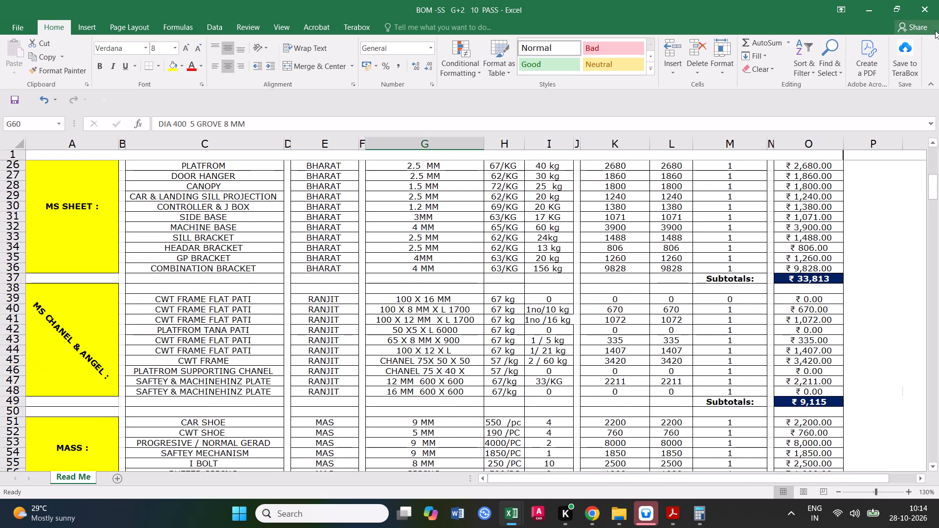
{"action": "left_click", "coordinate": [931, 6]}
{"action": "left_click", "coordinate": [362, 259]}
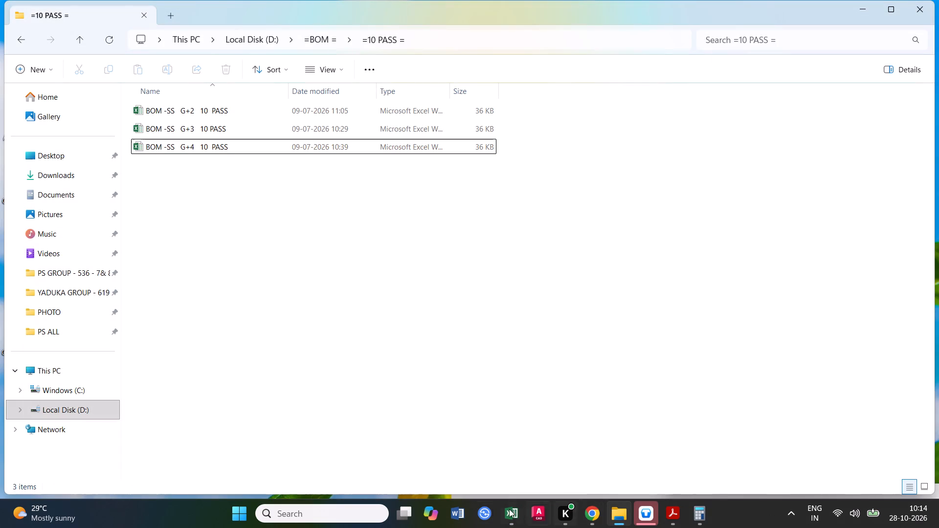
{"action": "left_click", "coordinate": [514, 467]}
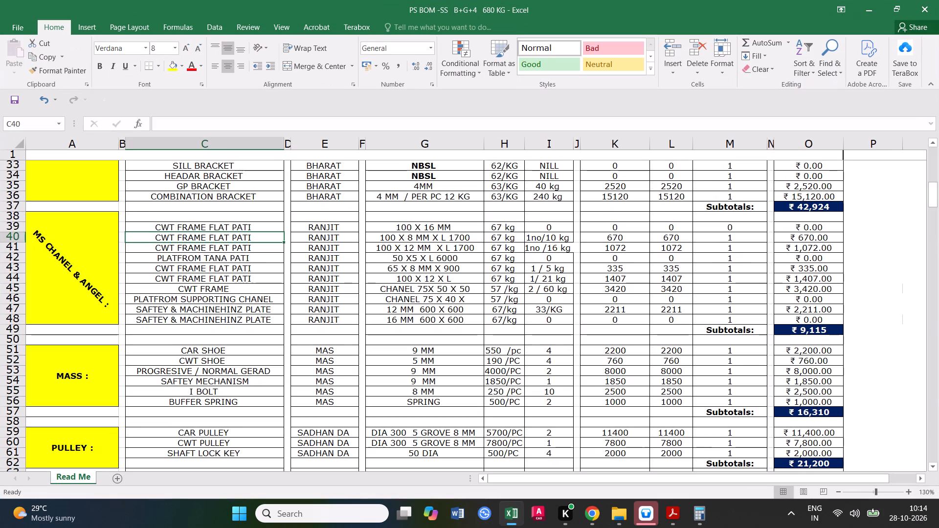
Examine the first two CWT FRAME FLAT PATI rows, 100 X 16 MM and 100 X 8 MM, in the MS CHANEL & ANGEL section.
{"action": "left_click", "coordinate": [247, 230]}
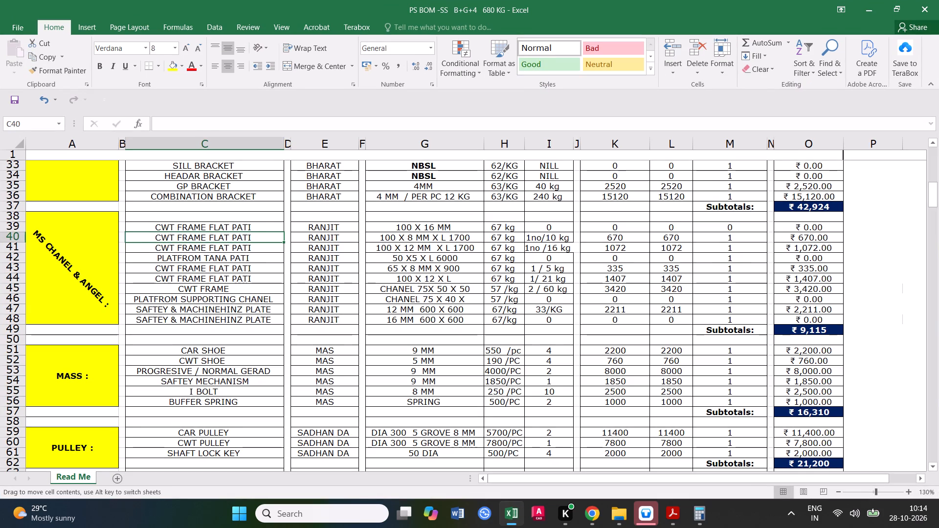
{"action": "left_click", "coordinate": [261, 225]}
{"action": "left_click", "coordinate": [16, 224]}
{"action": "left_click", "coordinate": [6, 224]}
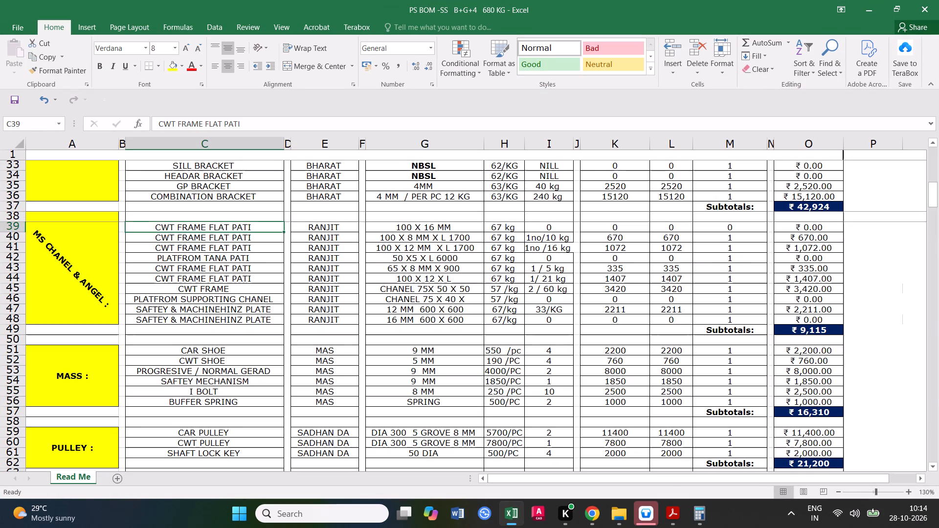
{"action": "left_click", "coordinate": [15, 236]}
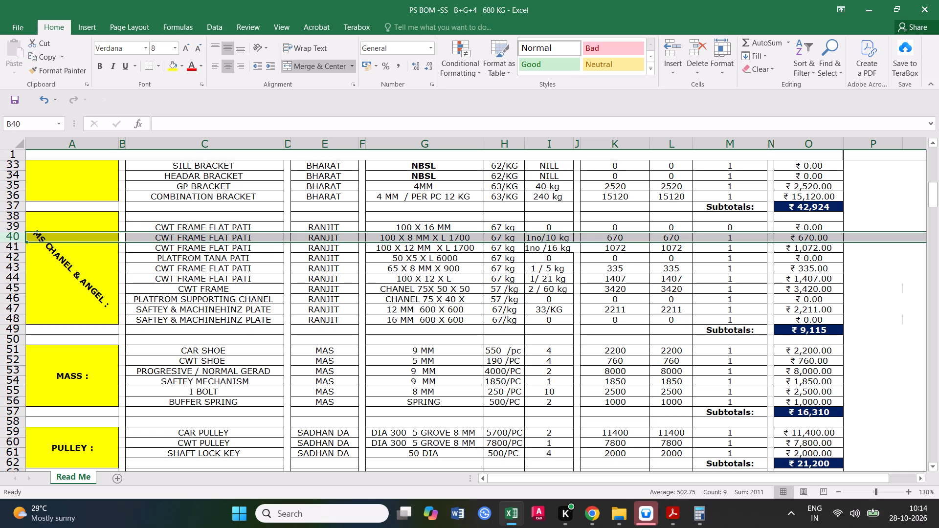
{"action": "left_click", "coordinate": [12, 238]}
{"action": "left_click", "coordinate": [17, 225]}
{"action": "left_click", "coordinate": [17, 237]}
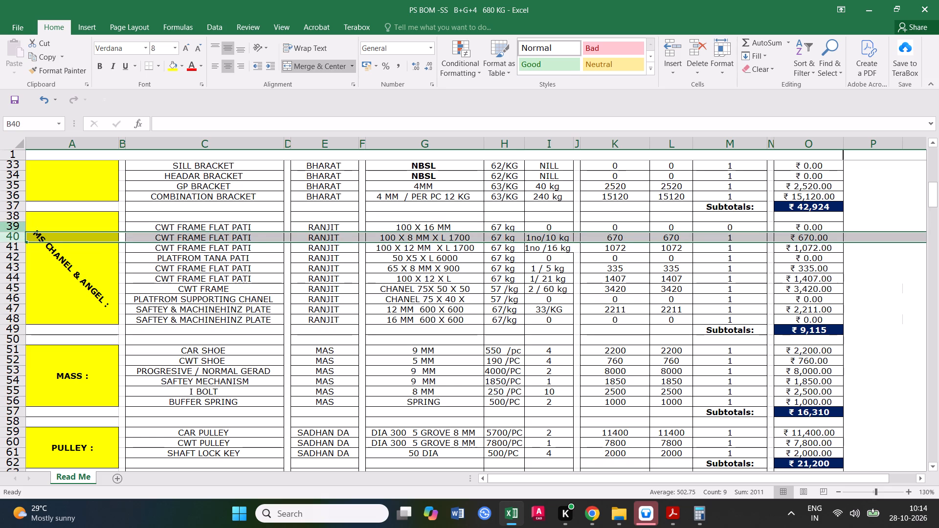
{"action": "left_click", "coordinate": [17, 228]}
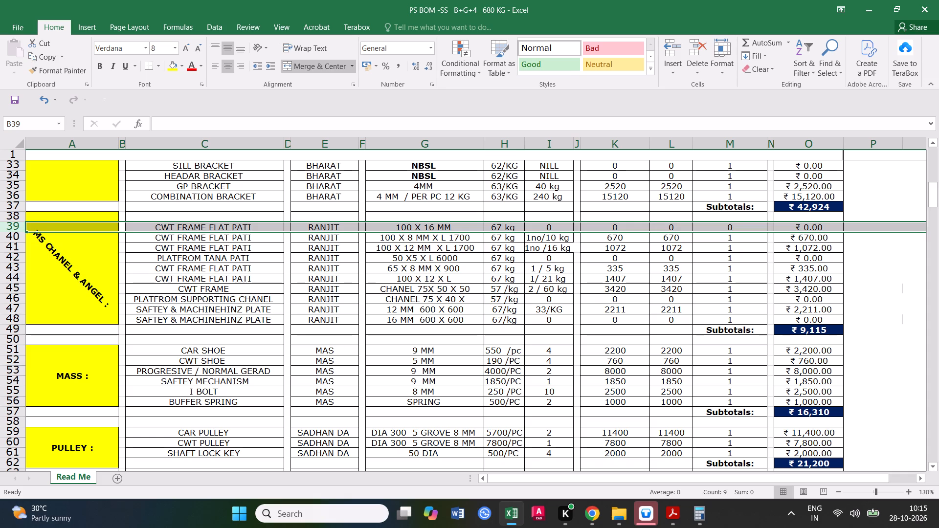
Switch to Acrobat and print all pages of the 3.5 TON B+G+4 BOM PDF in landscape orientation.
{"action": "left_click", "coordinate": [672, 513]}
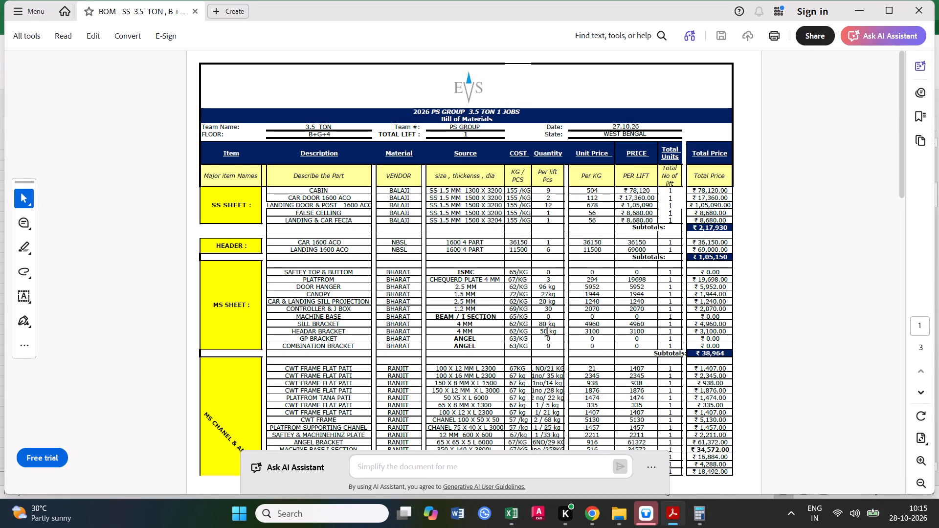
{"action": "key", "text": "ctrl+p"}
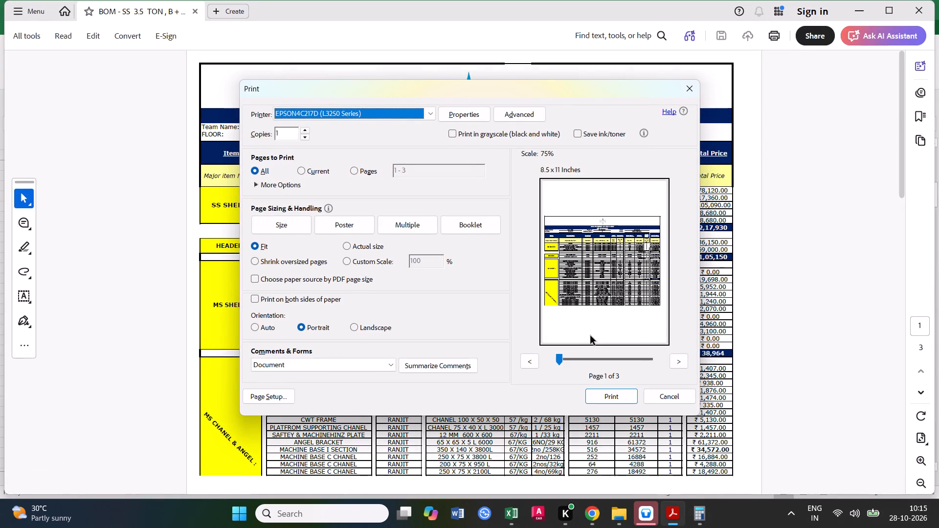
{"action": "left_click", "coordinate": [369, 325]}
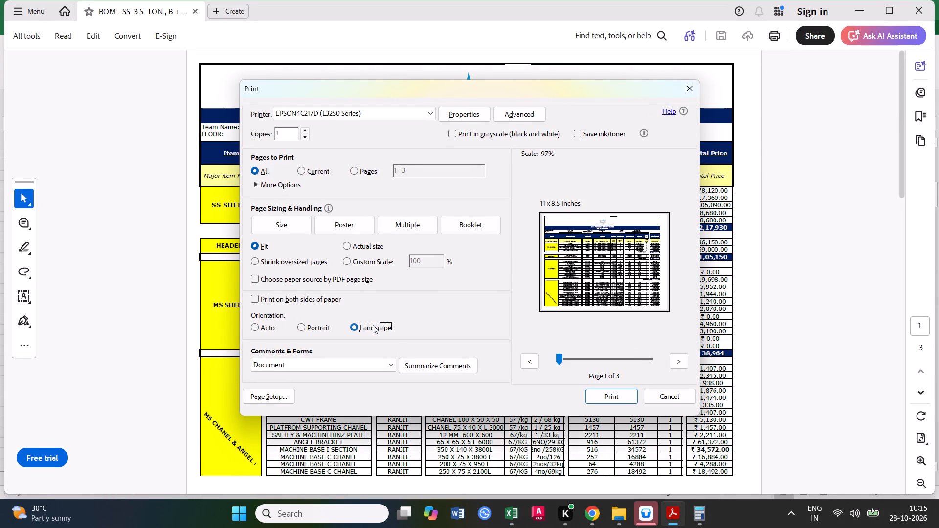
{"action": "left_click", "coordinate": [611, 395]}
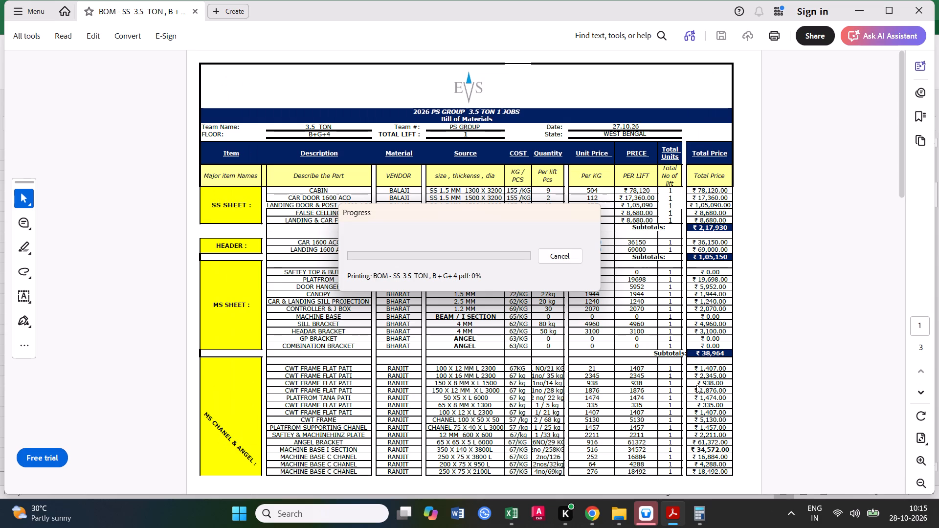
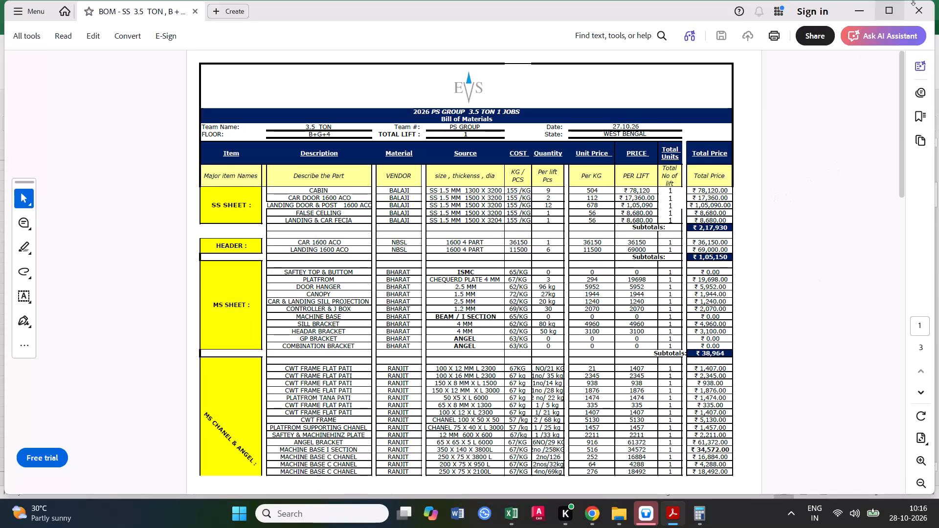
Switch from Acrobat back to the PS BOM -SS B+G+4 680 KG workbook in Excel and view its MS CHANEL & ANGEL section.
{"action": "left_click", "coordinate": [868, 8]}
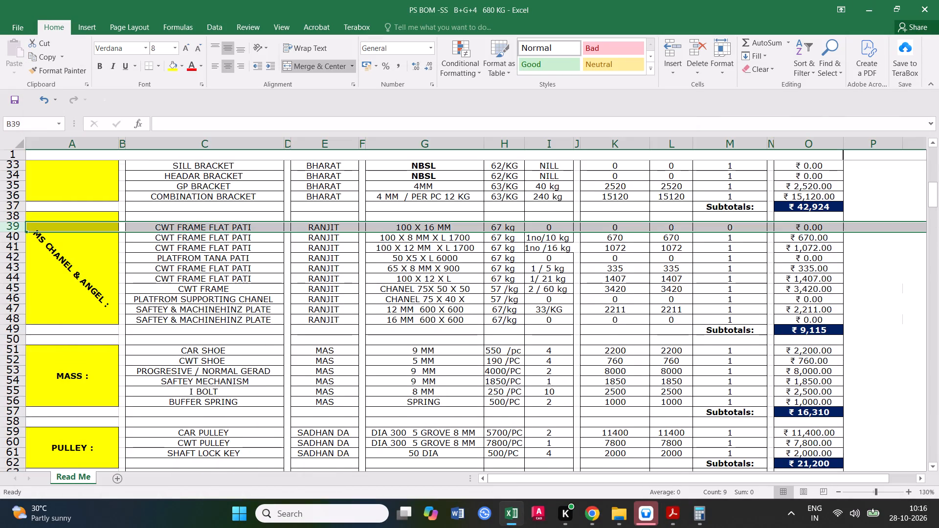
{"action": "scroll", "coordinate": [215, 361], "scroll_direction": "down", "scroll_amount": 1}
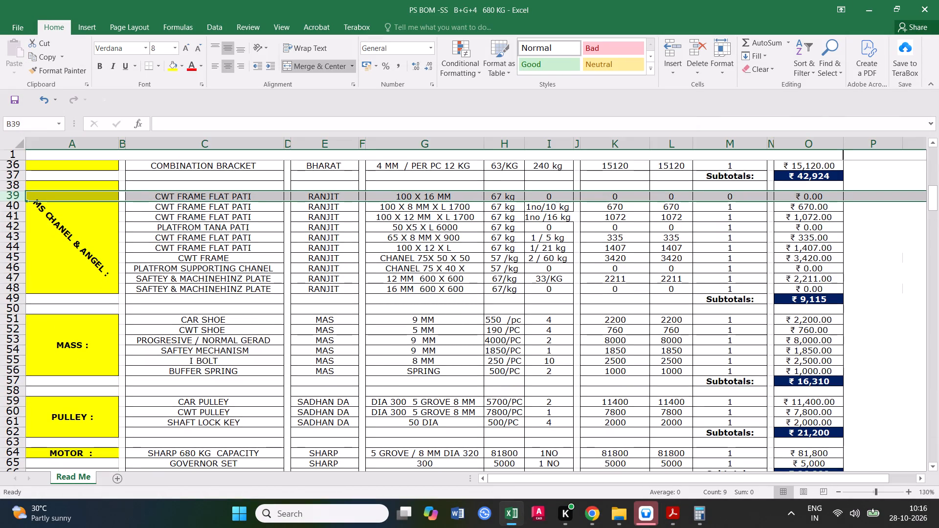
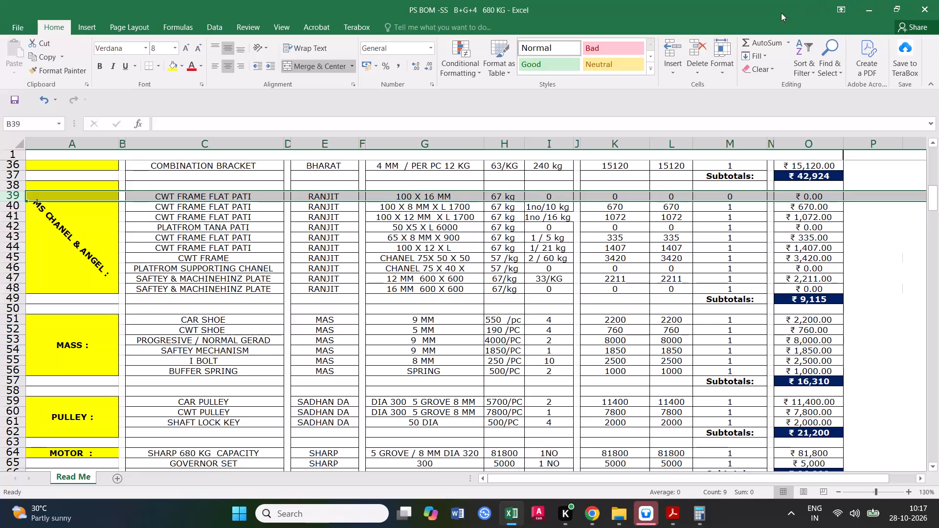
Minimize the PS BOM workbook, the =10 PASS = folder window and the calculator to get back to the desktop.
{"action": "left_click", "coordinate": [878, 9]}
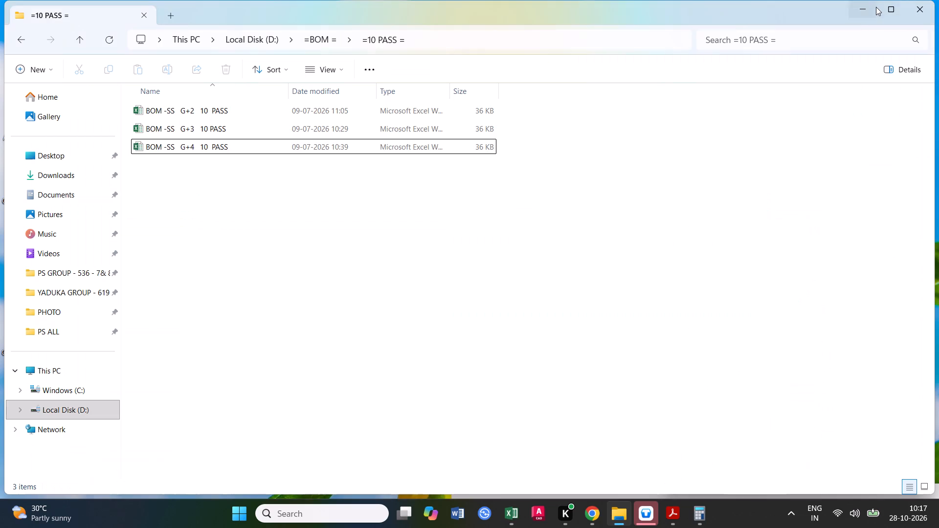
{"action": "left_click", "coordinate": [876, 7]}
{"action": "left_click", "coordinate": [850, 78]}
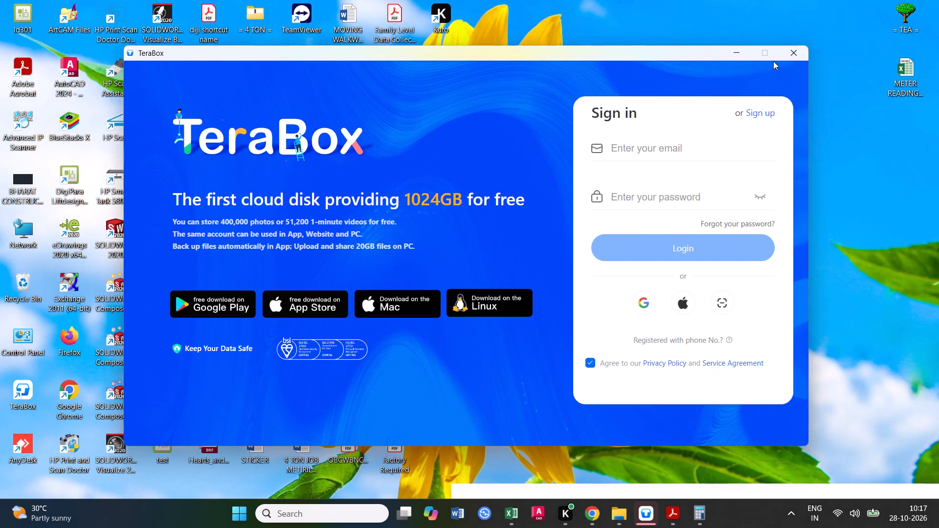